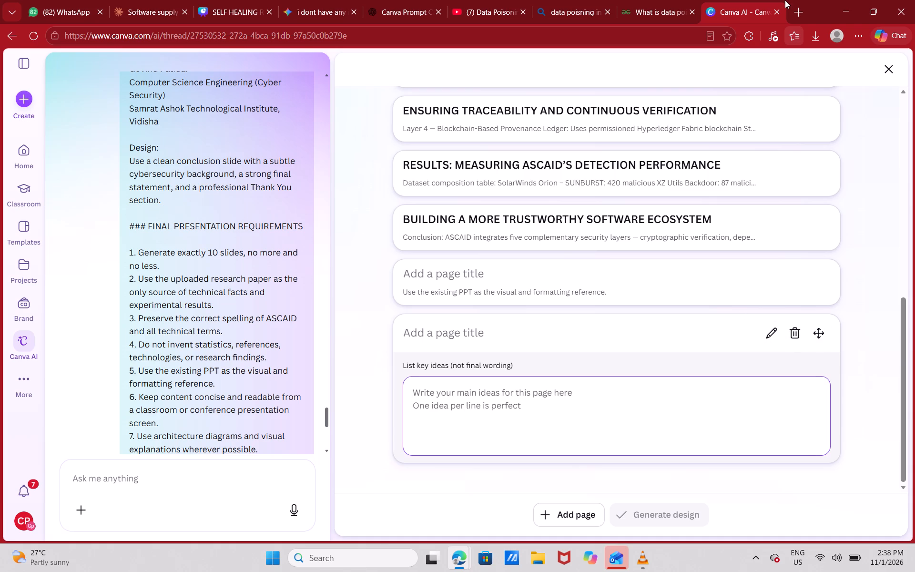
click(722, 1)
scroll(471, 317, down, 3)
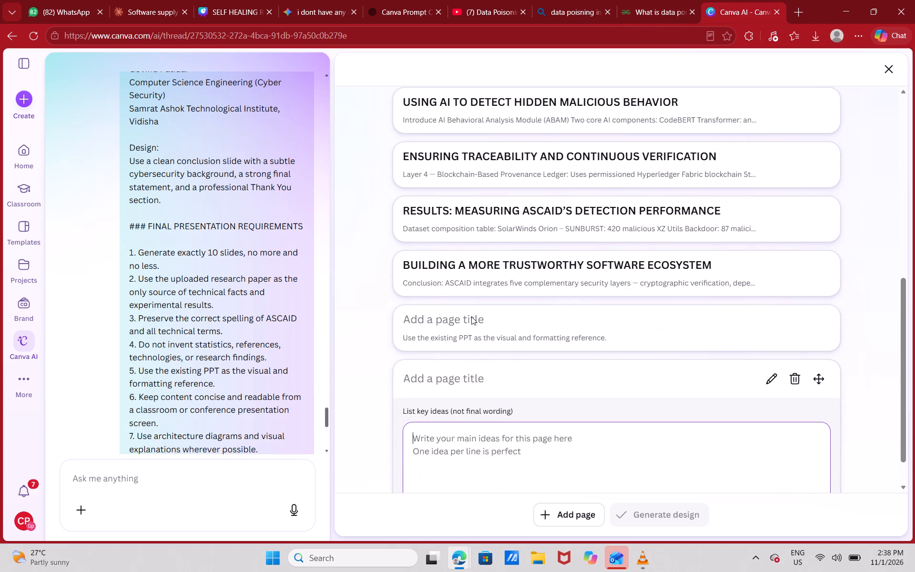
scroll(471, 317, down, 2)
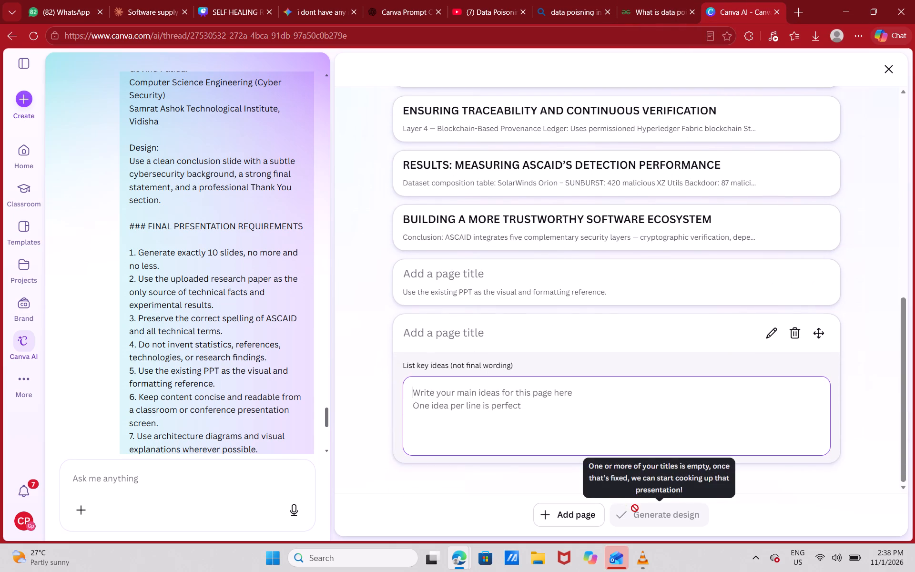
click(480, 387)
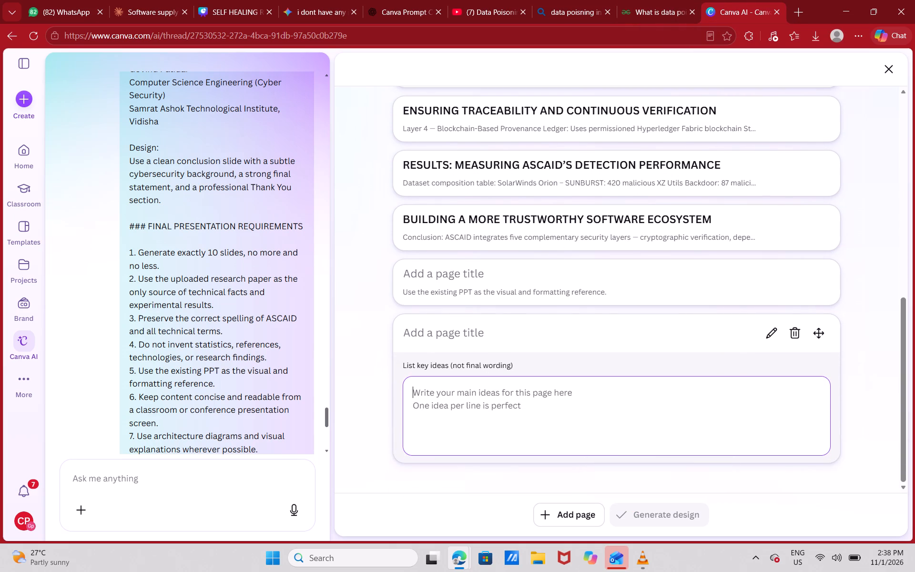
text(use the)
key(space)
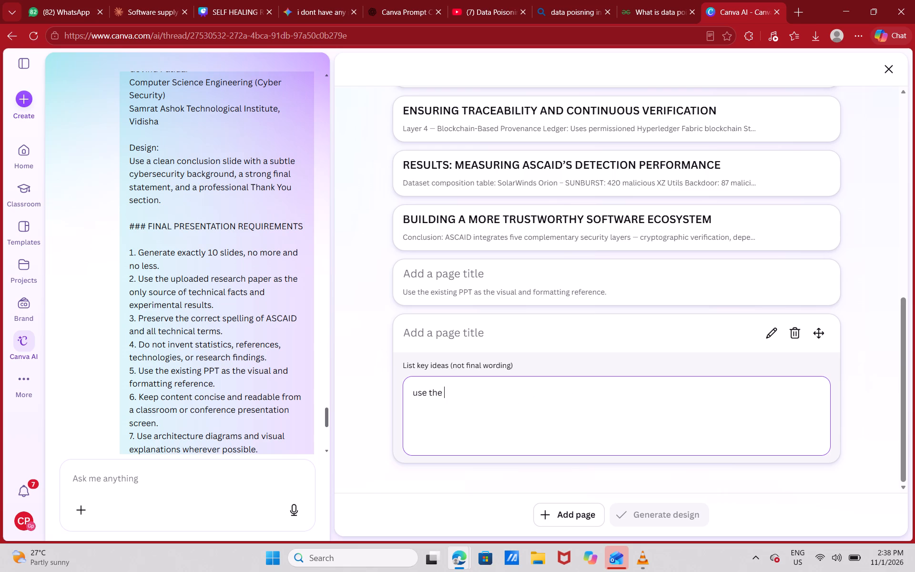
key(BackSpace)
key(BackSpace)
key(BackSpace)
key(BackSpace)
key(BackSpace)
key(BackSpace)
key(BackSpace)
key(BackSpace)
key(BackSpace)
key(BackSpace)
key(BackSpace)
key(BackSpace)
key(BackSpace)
Enter "make it professional and engaging" as the last page's key ideas, correcting the spelling of "professional".
text(make it profetional and)
key(space)
text(engaging)
key(space)
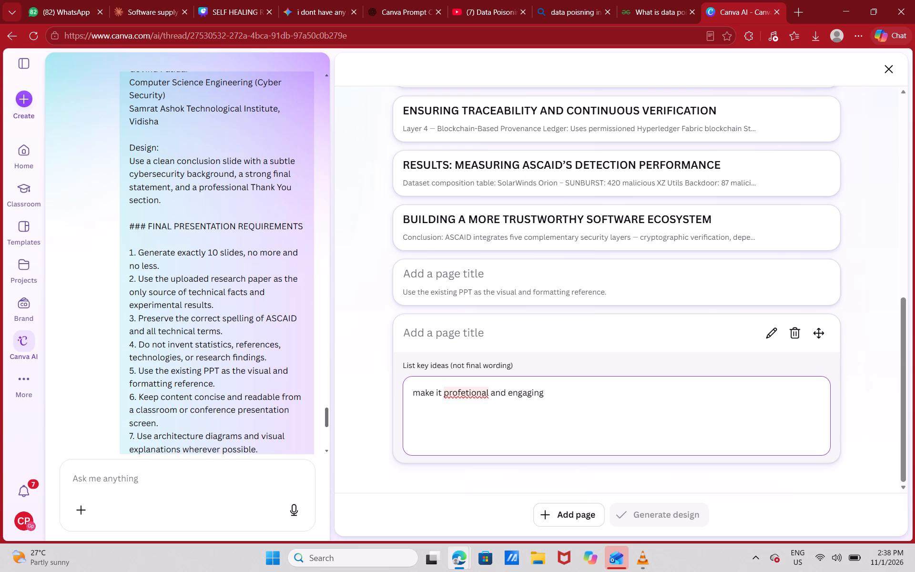
right_click(460, 390)
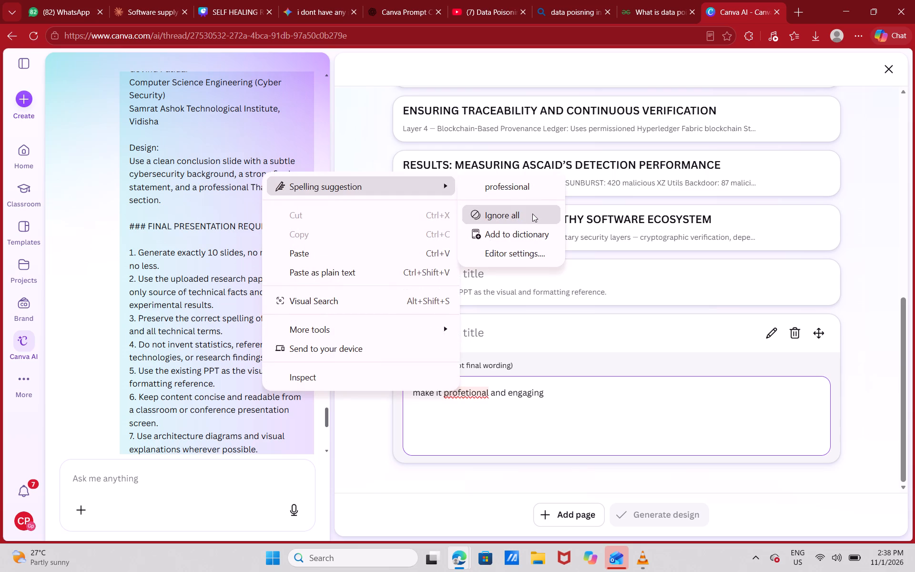
click(539, 191)
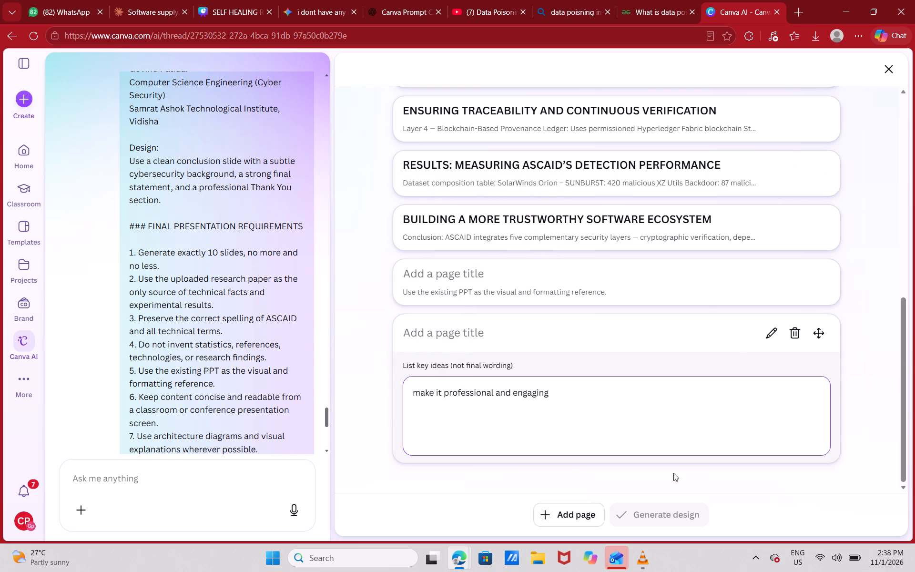
click(583, 388)
Delete both untitled pages at the end of the outline, the existing-PPT reference page and the "make it professional and engaging" page.
key(Return)
triple_click(634, 509)
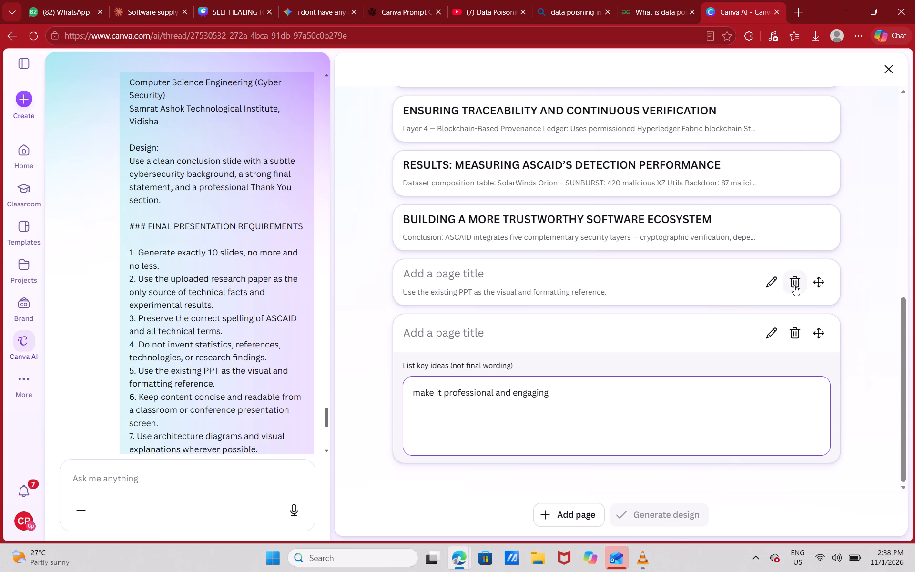
click(794, 285)
triple_click(675, 517)
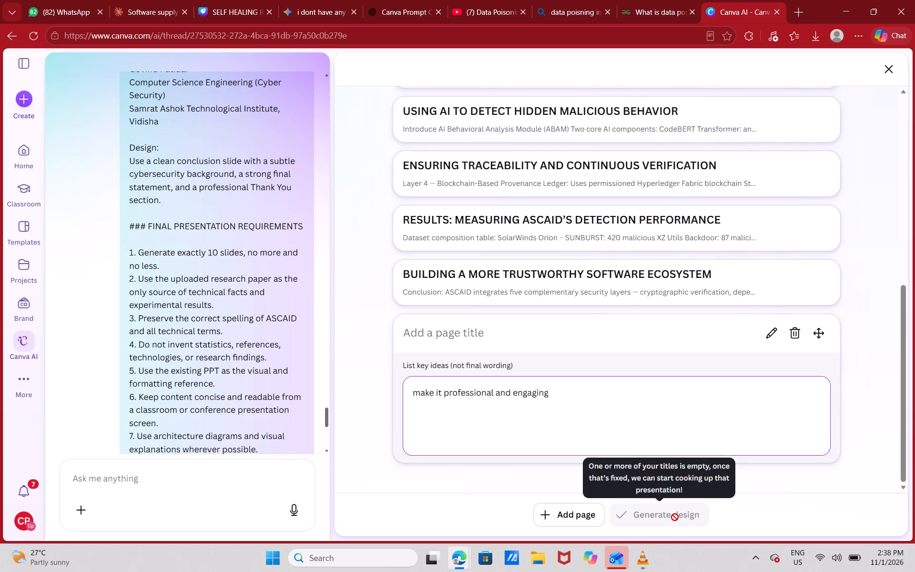
scroll(709, 442, down, 3)
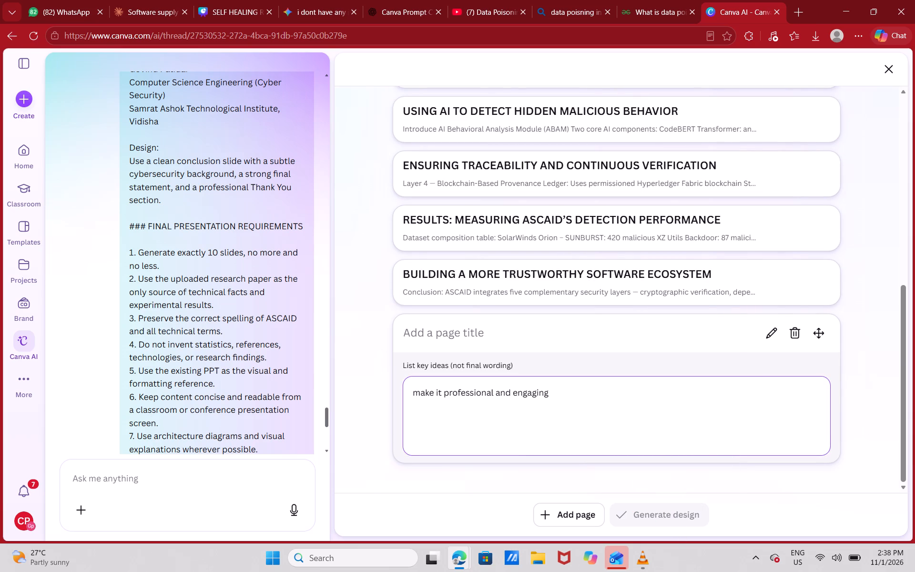
triple_click(669, 506)
click(669, 506)
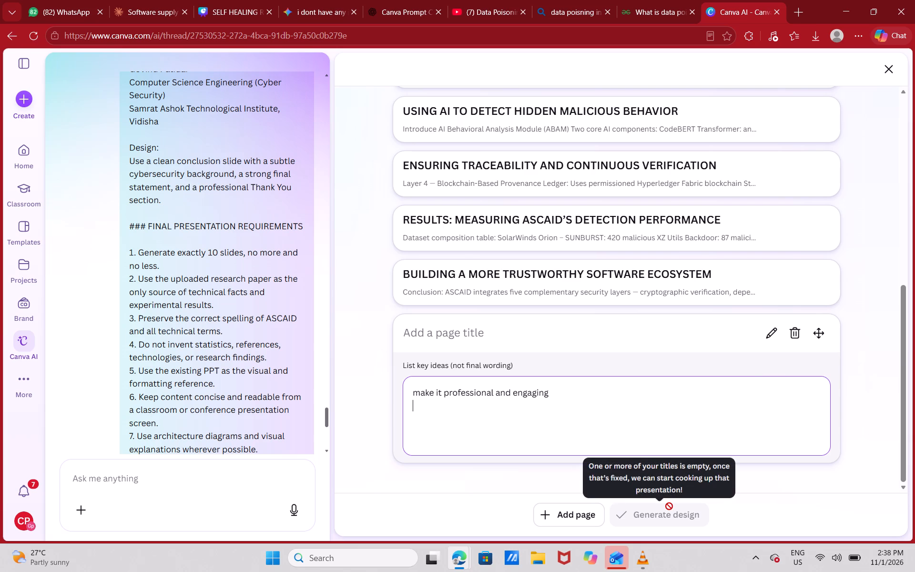
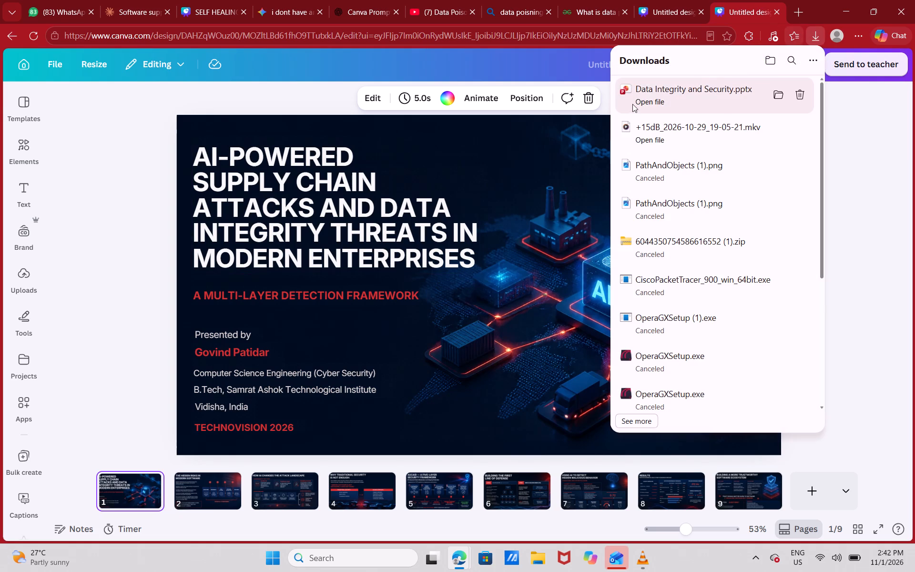
Open the downloaded Data Integrity and Security.pptx in PowerPoint and compare its slides with the Canva deck's cover slide.
click(649, 99)
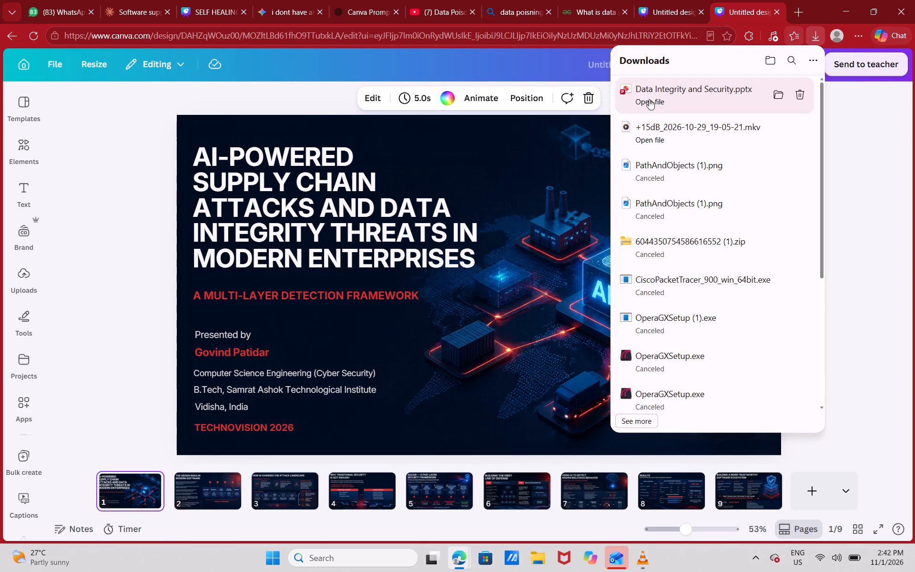
click(649, 99)
click(873, 209)
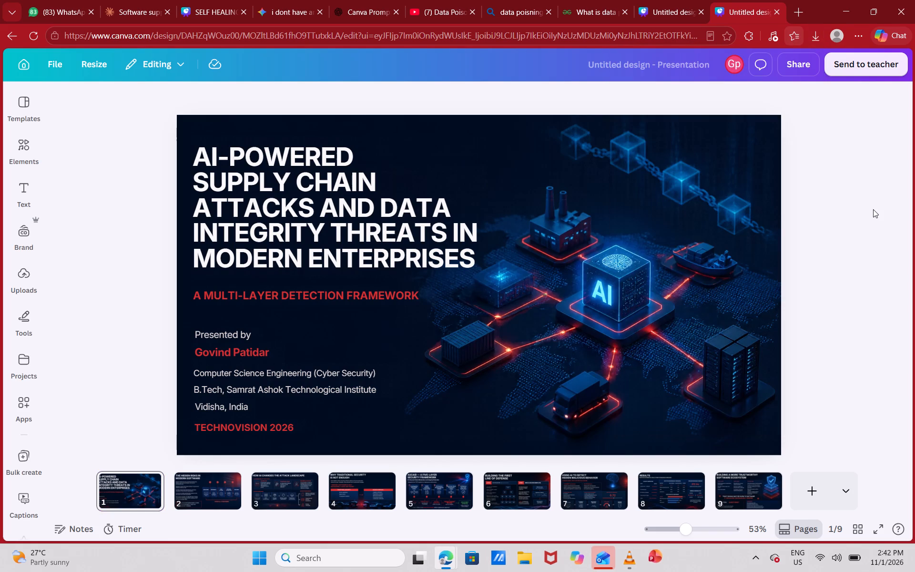
click(658, 557)
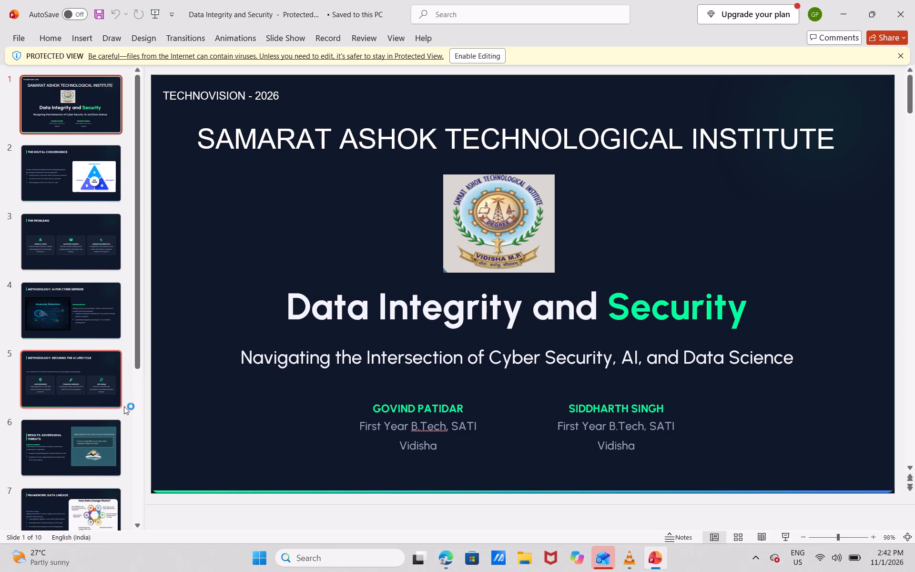
scroll(76, 426, down, 13)
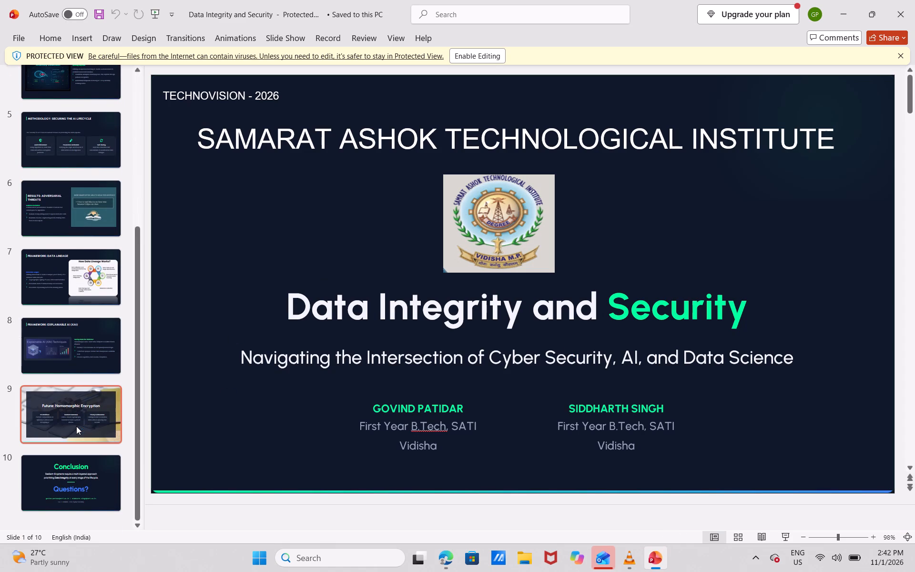
scroll(76, 426, up, 8)
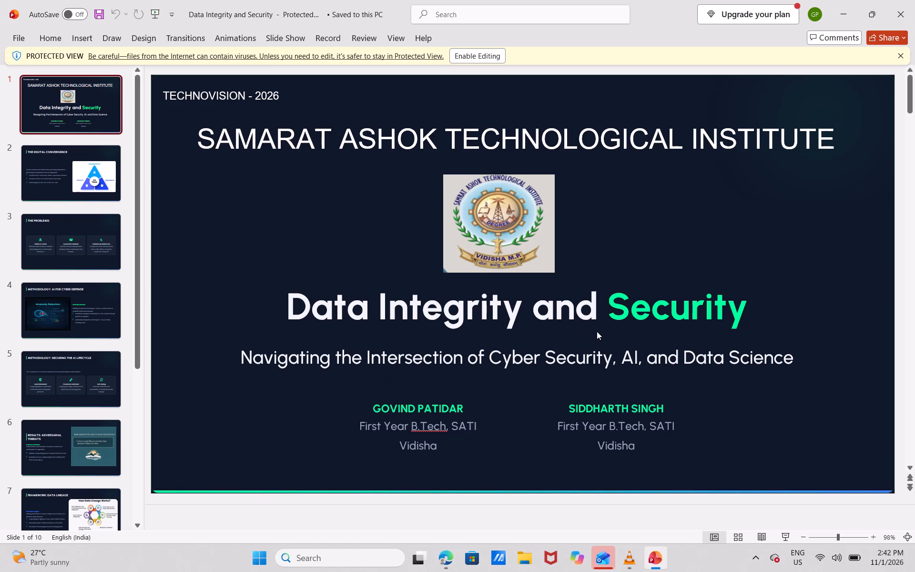
key(alt+Tab)
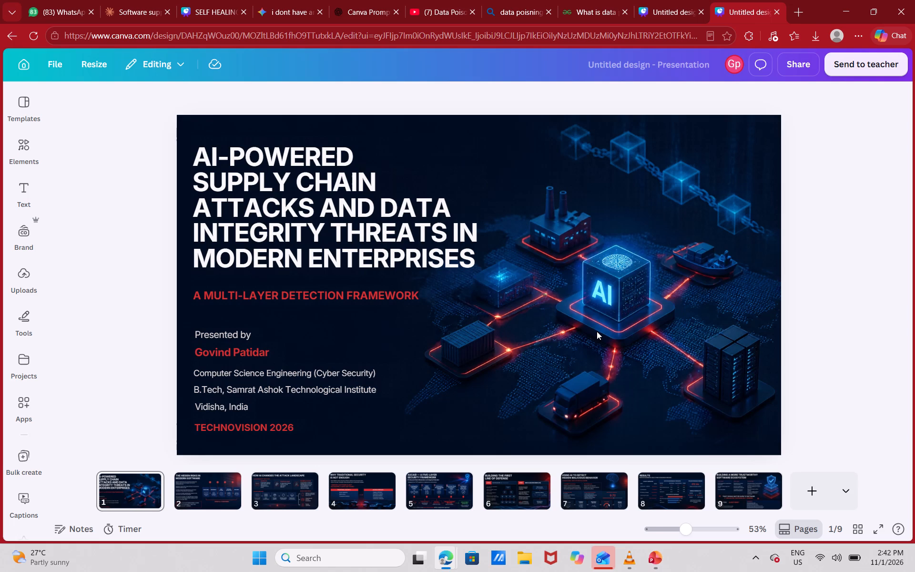
key(alt+Tab)
key(alt+Tab)
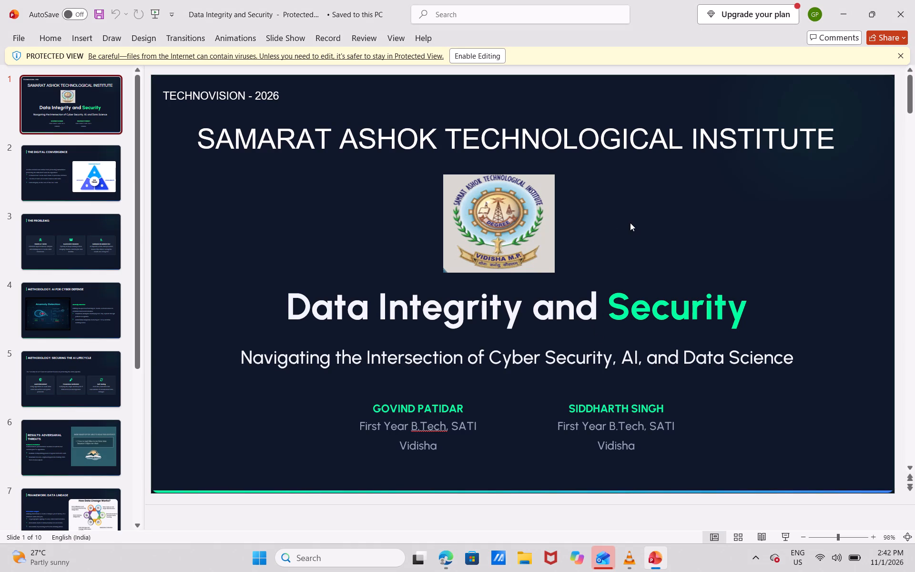
Widen the cover slide's title text box so the title wraps onto four lines, and shift it slightly down.
click(465, 195)
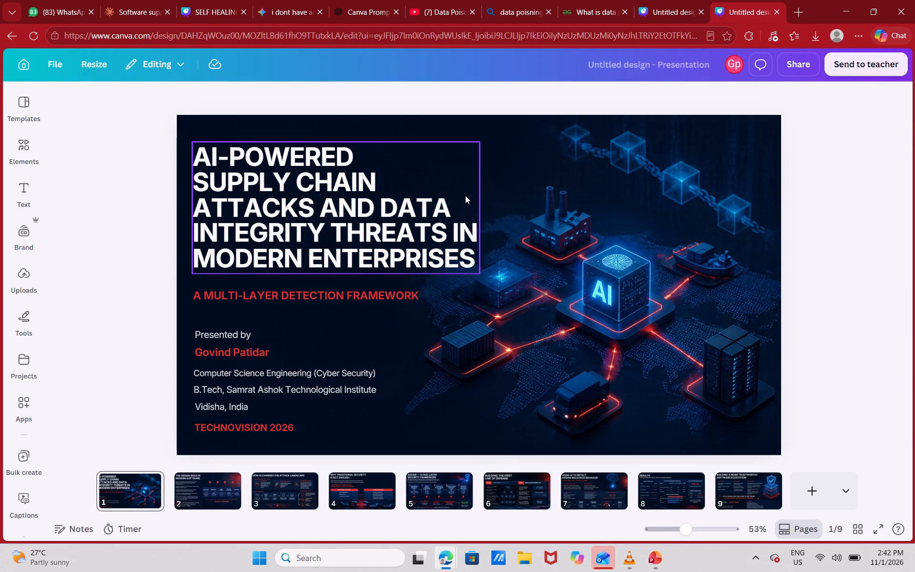
drag(484, 204, 697, 192)
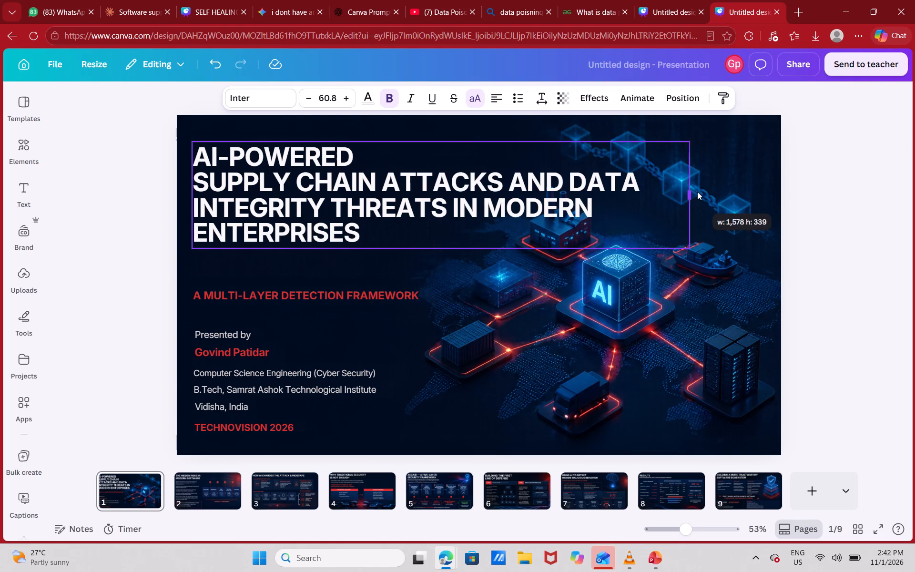
drag(697, 192, 679, 198)
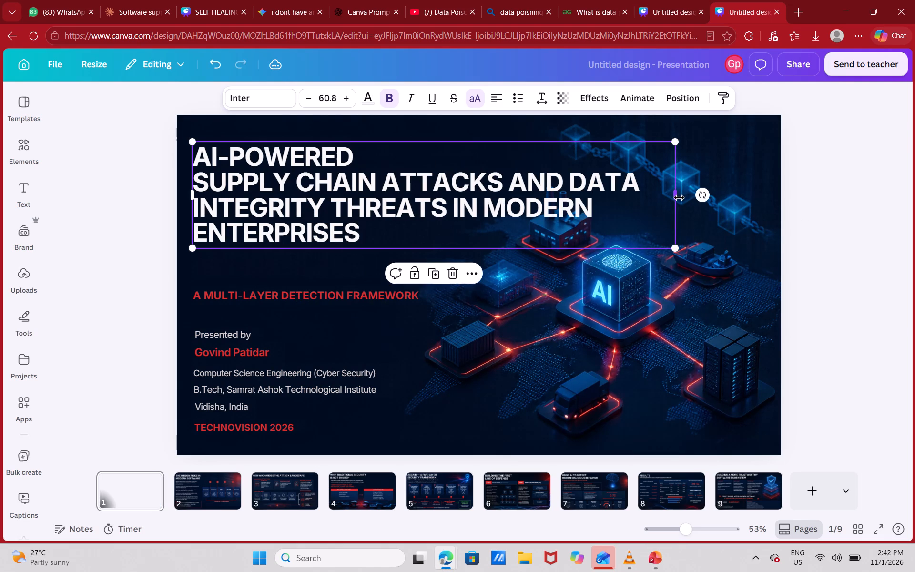
drag(559, 231, 570, 251)
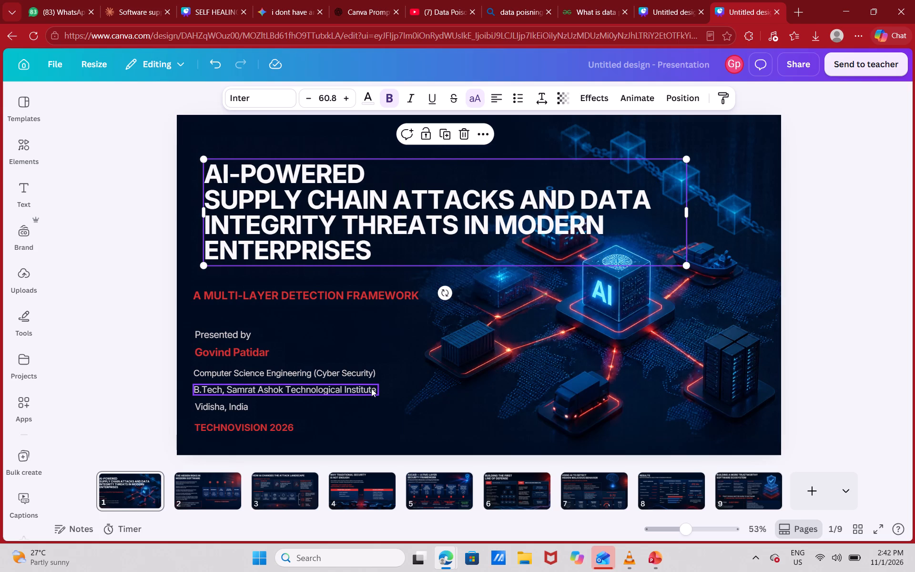
Move the "B.Tech, Samrat Ashok Technological Institute" line above the title, near the cover slide's upper edge.
click(371, 388)
drag(371, 388, 379, 385)
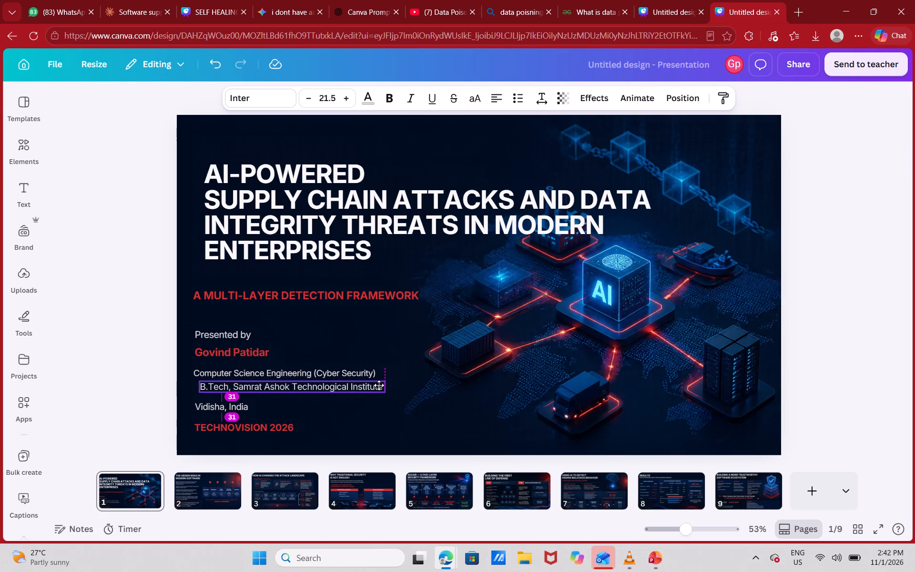
drag(379, 385, 577, 138)
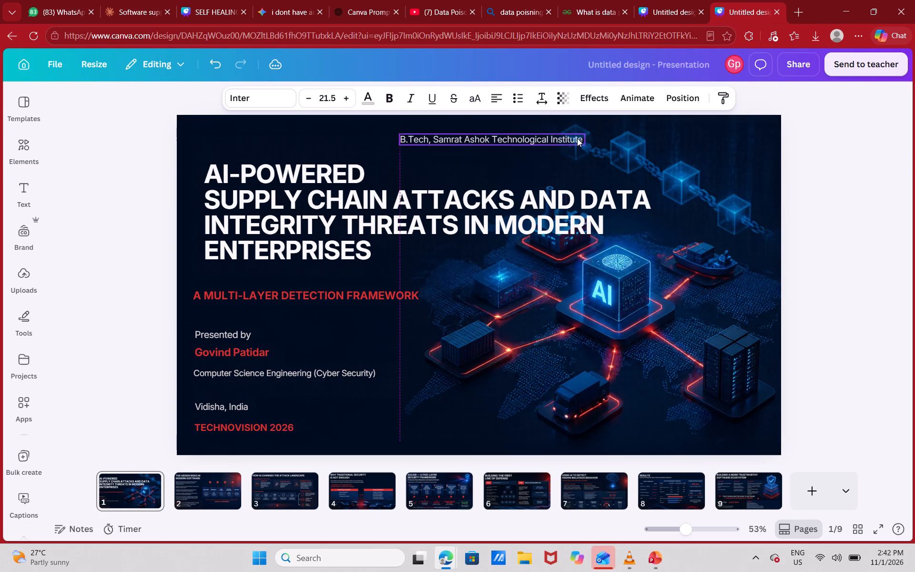
Edit the moved institute line to read "Samrat Ashok Technological Institute Vidisha", removing the "B.Tech," prefix.
double_click(428, 138)
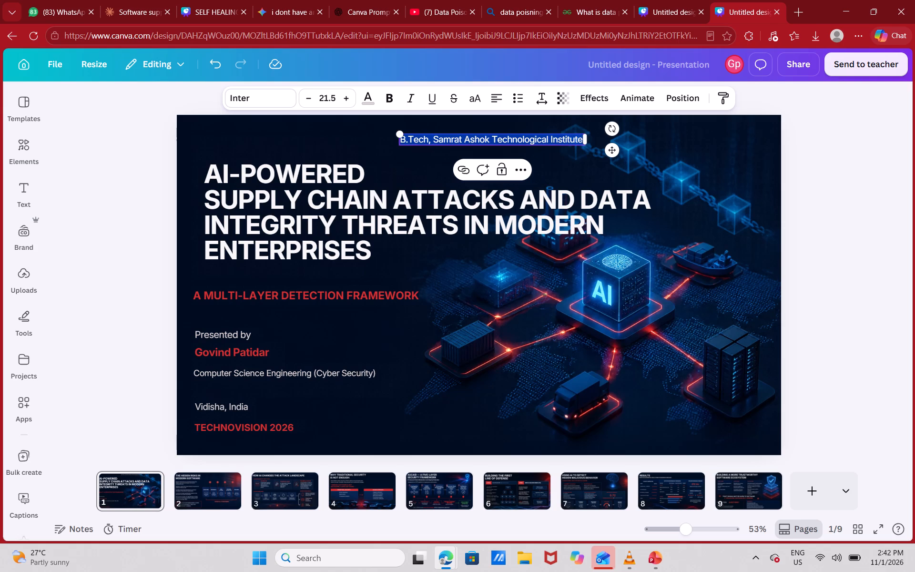
double_click(428, 138)
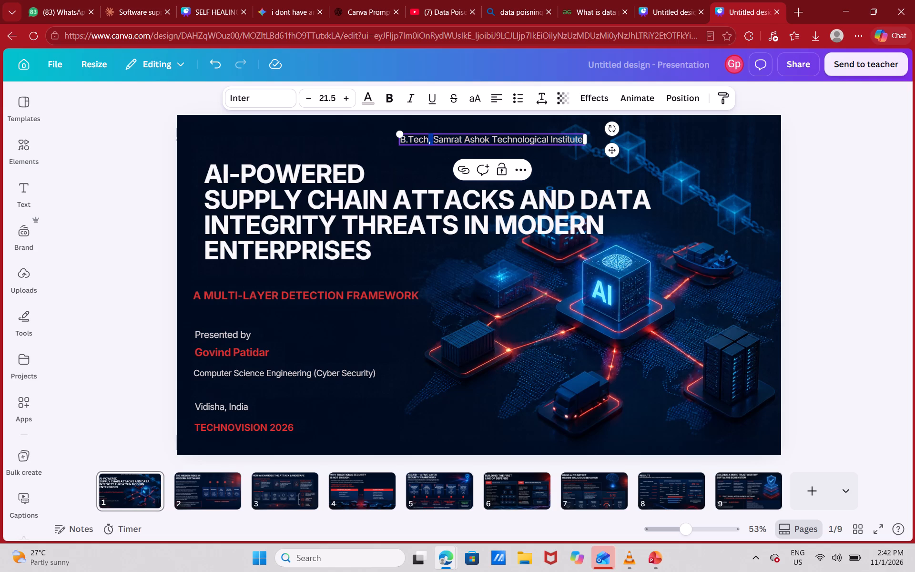
click(435, 143)
key(BackSpace)
key(BackSpace)
key(BackSpace)
key(BackSpace)
key(BackSpace)
key(BackSpace)
key(BackSpace)
key(BackSpace)
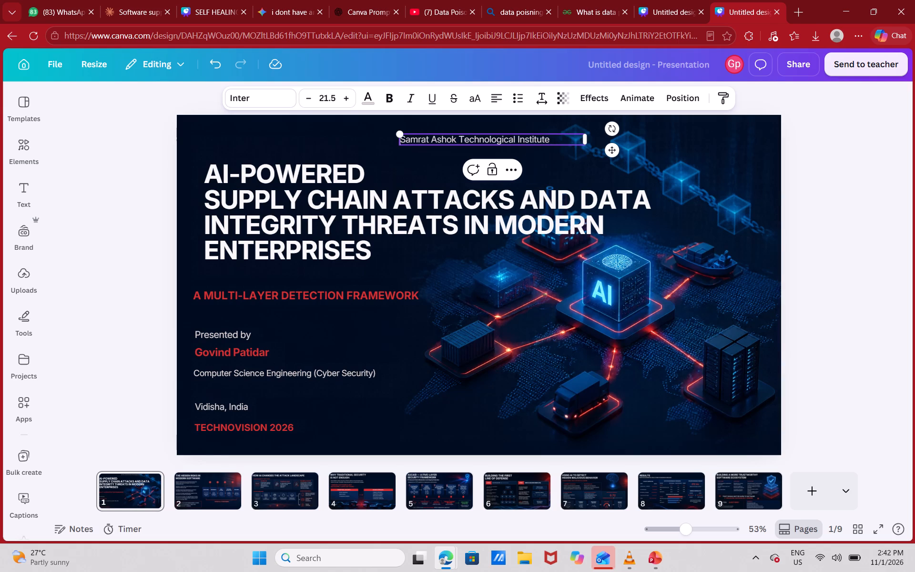
click(559, 138)
key(space)
key(shift+v)
text(idisha)
key(space)
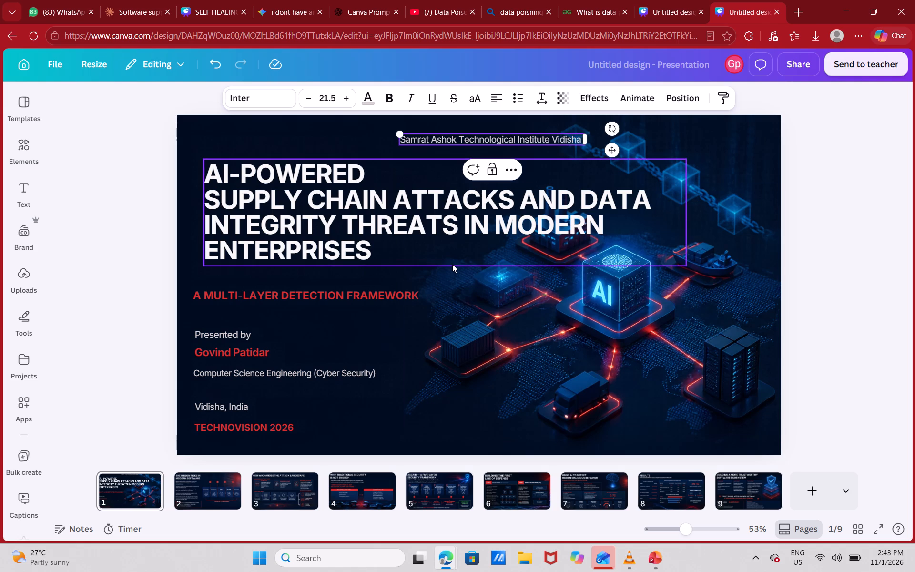
Move the title text box down to the lower part of the cover slide, clear of the institute line.
drag(467, 259, 597, 431)
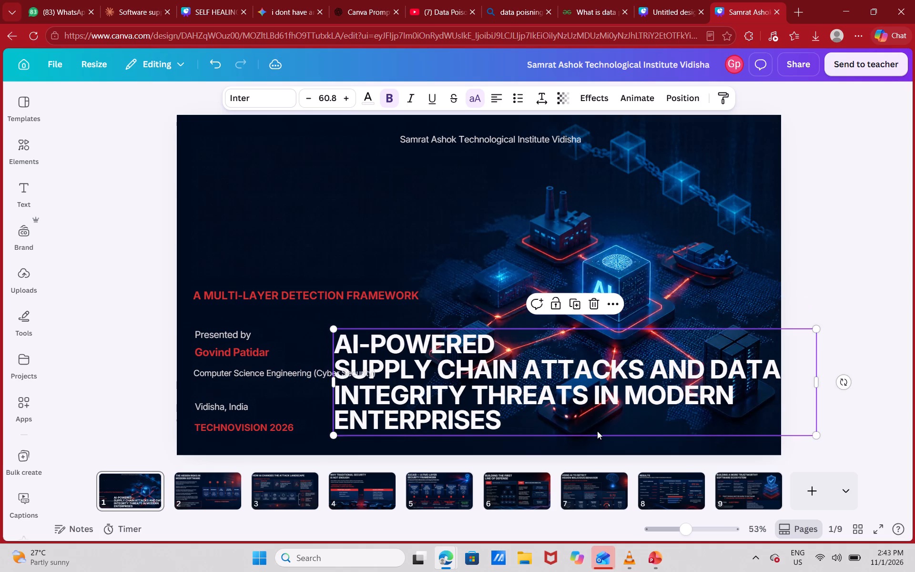
Check the reference cover in PowerPoint, and make the institute line in Canva bold at font size 39.5.
key(alt+Tab)
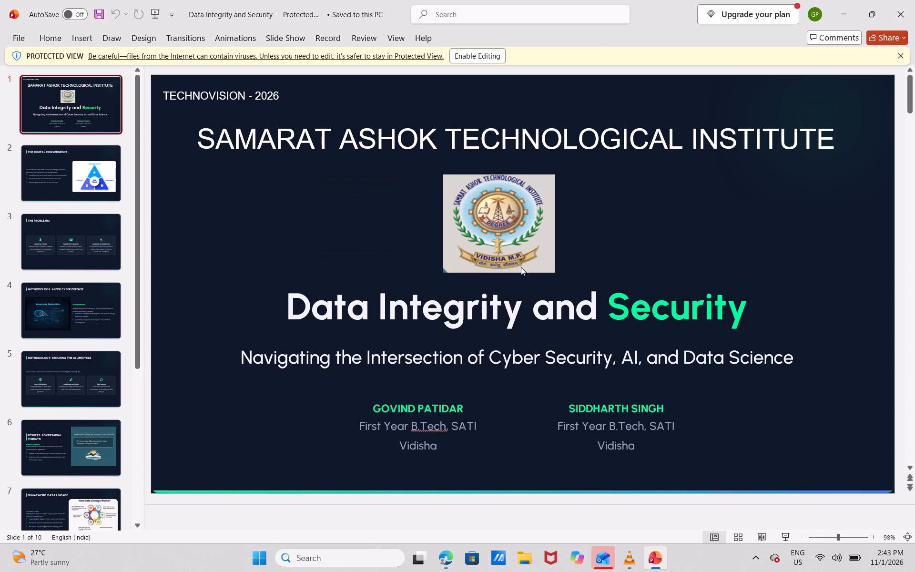
key(alt+Tab)
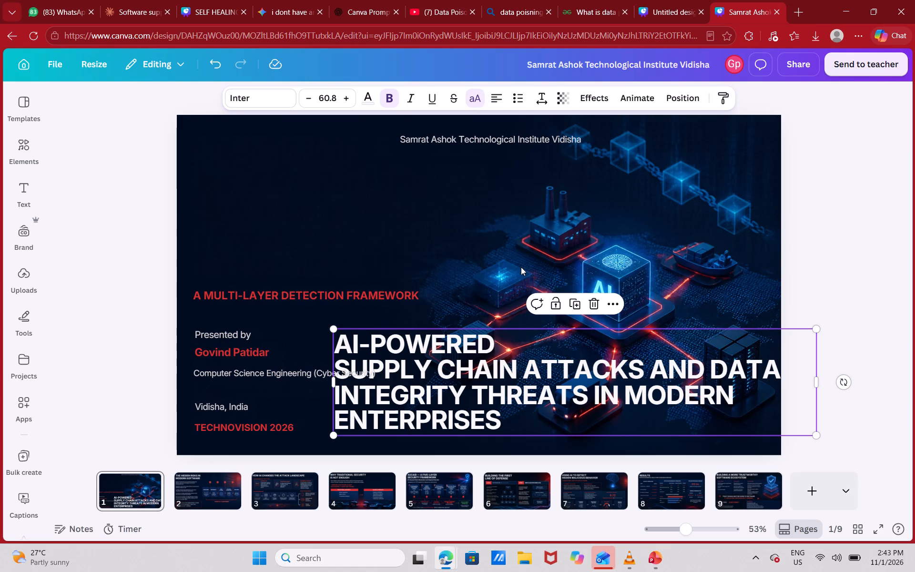
click(492, 139)
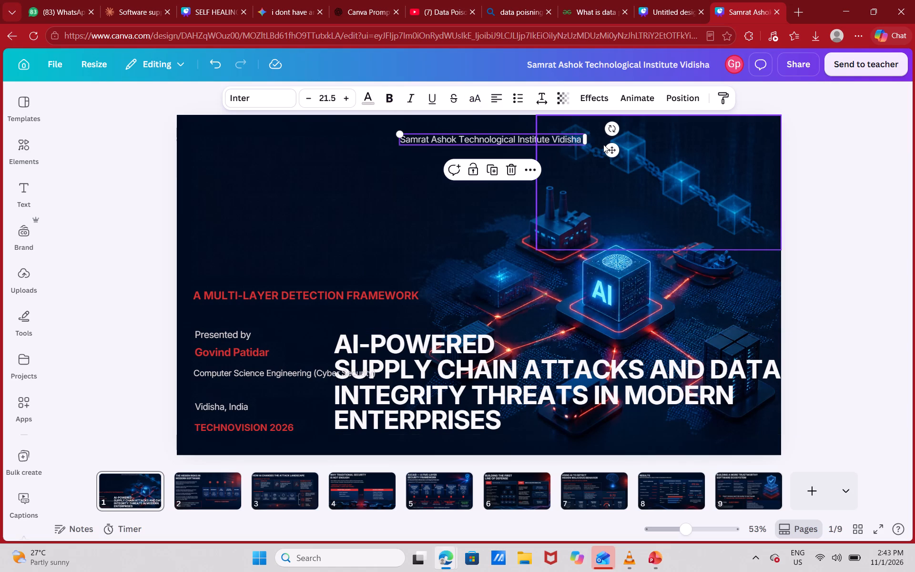
triple_click(344, 94)
triple_click(344, 94)
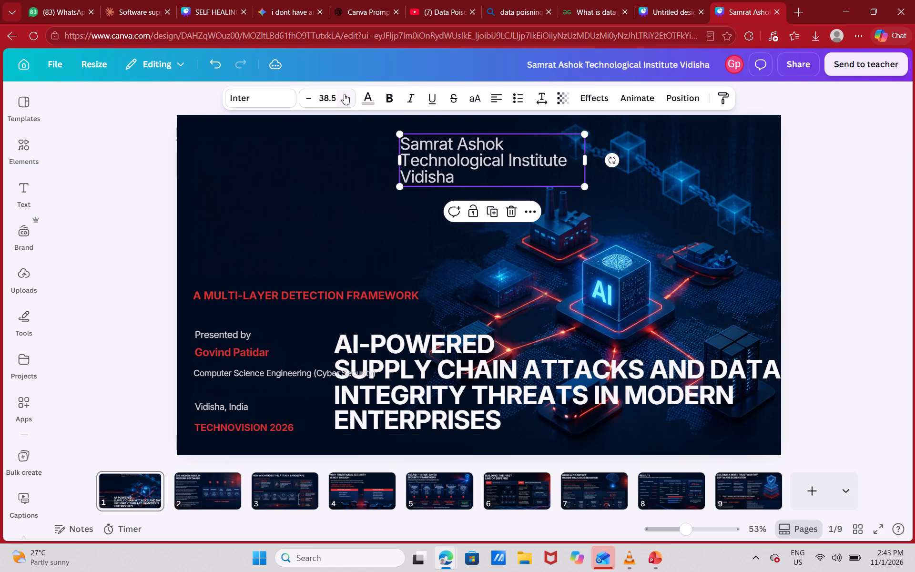
click(388, 93)
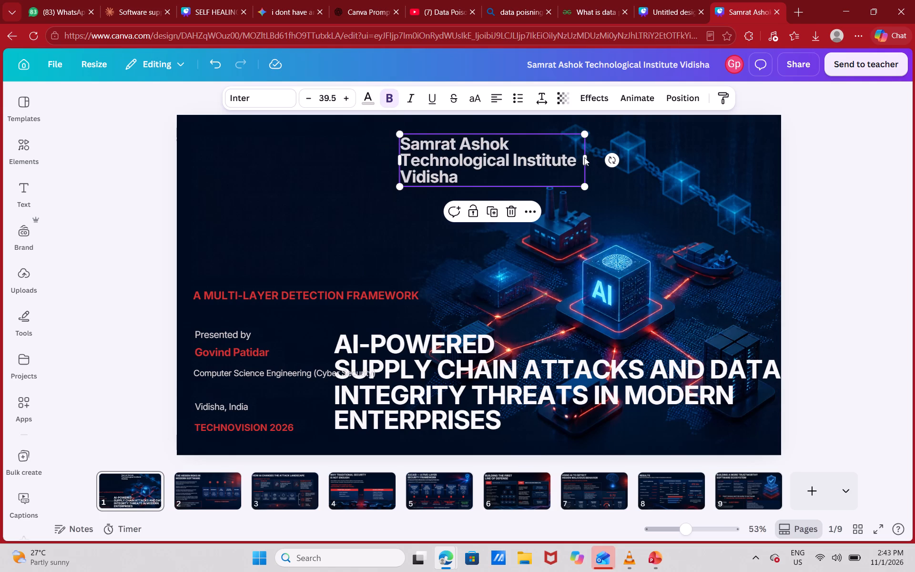
Reposition and widen the institute text box on the cover slide so its text fits on a single line.
click(584, 157)
drag(588, 157, 691, 160)
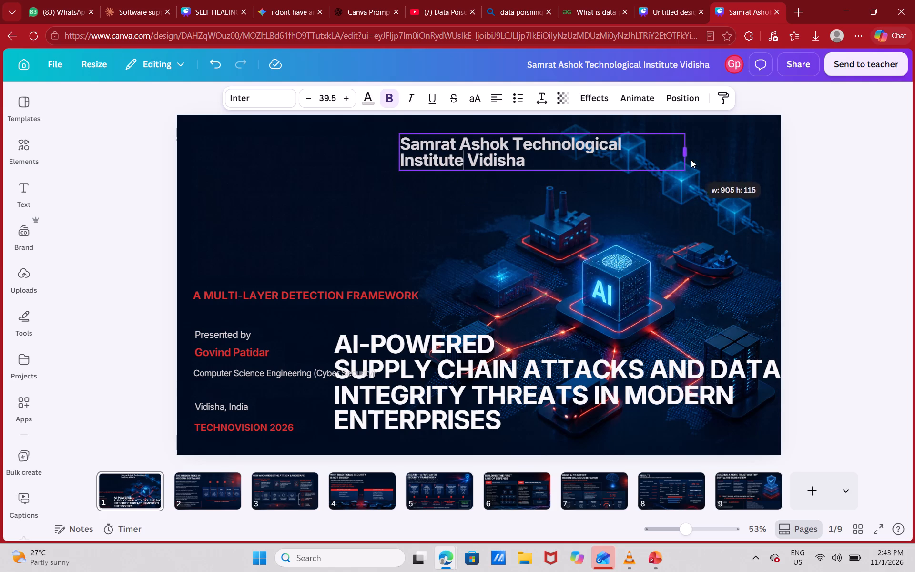
drag(691, 160, 703, 155)
drag(700, 153, 715, 153)
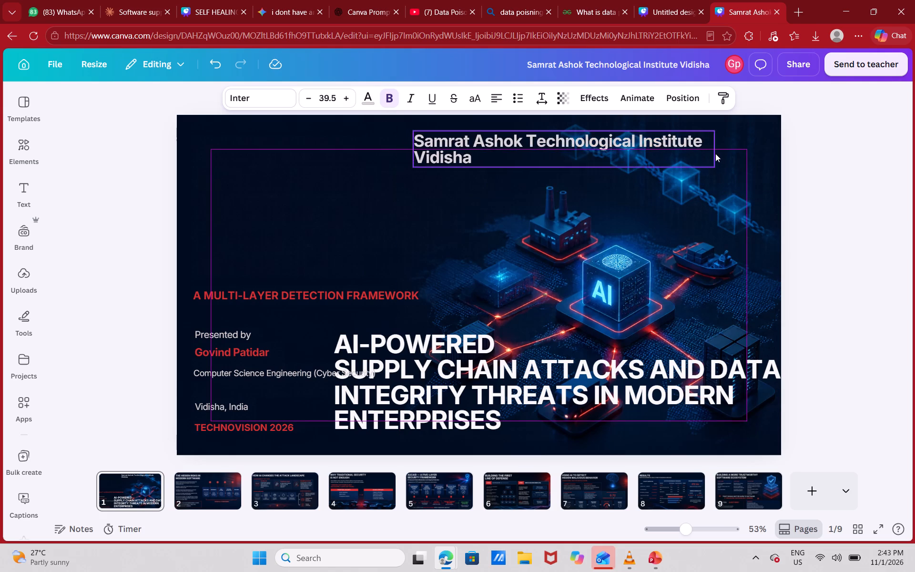
drag(715, 153, 679, 176)
drag(683, 175, 717, 178)
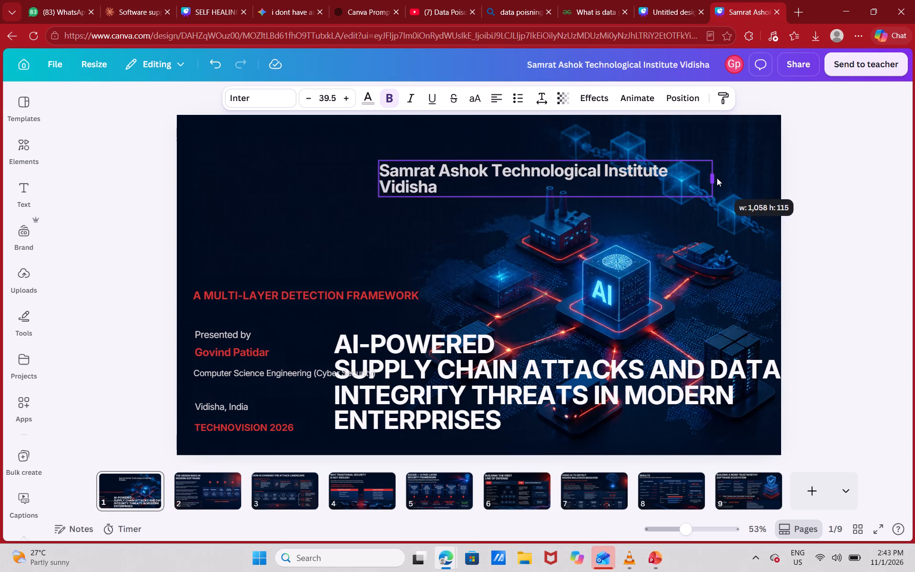
drag(717, 178, 745, 171)
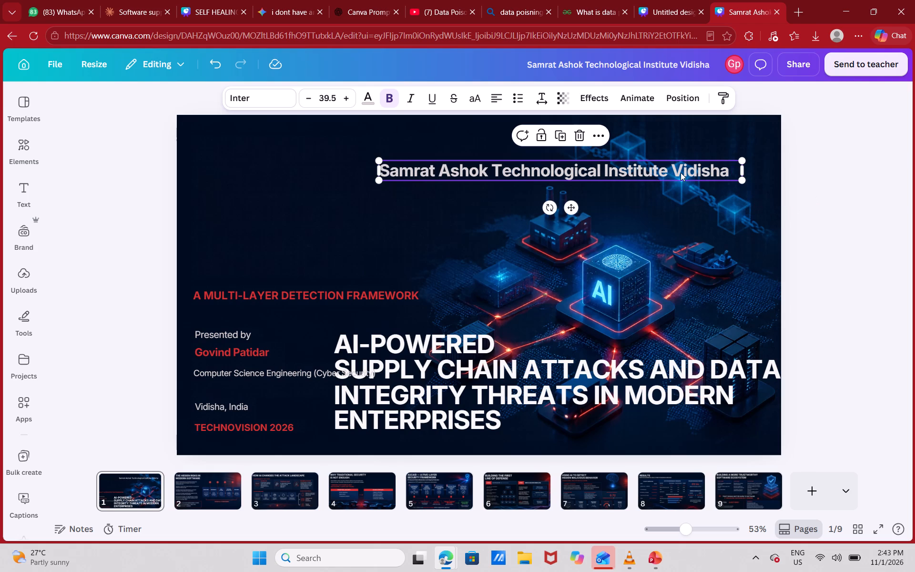
Change the institute line's font to DM Sans.
click(270, 101)
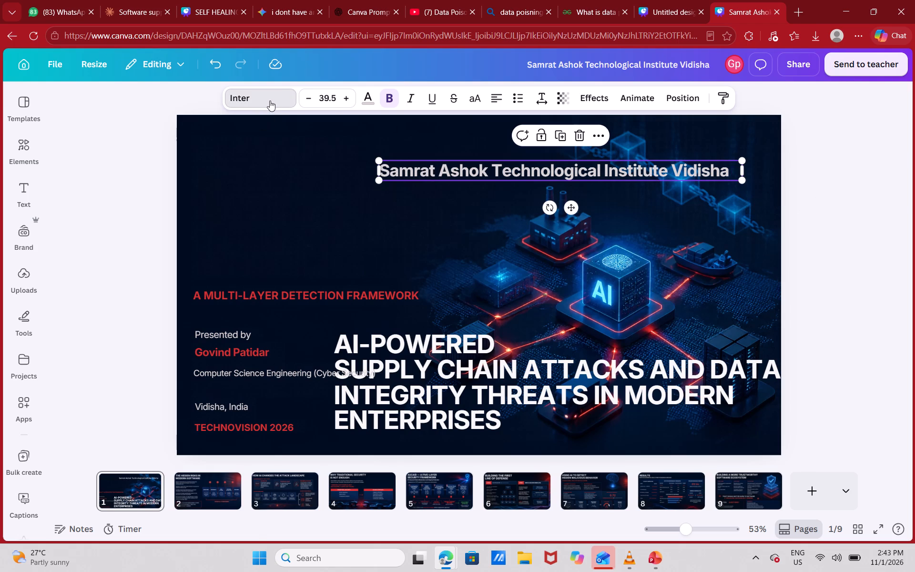
click(143, 317)
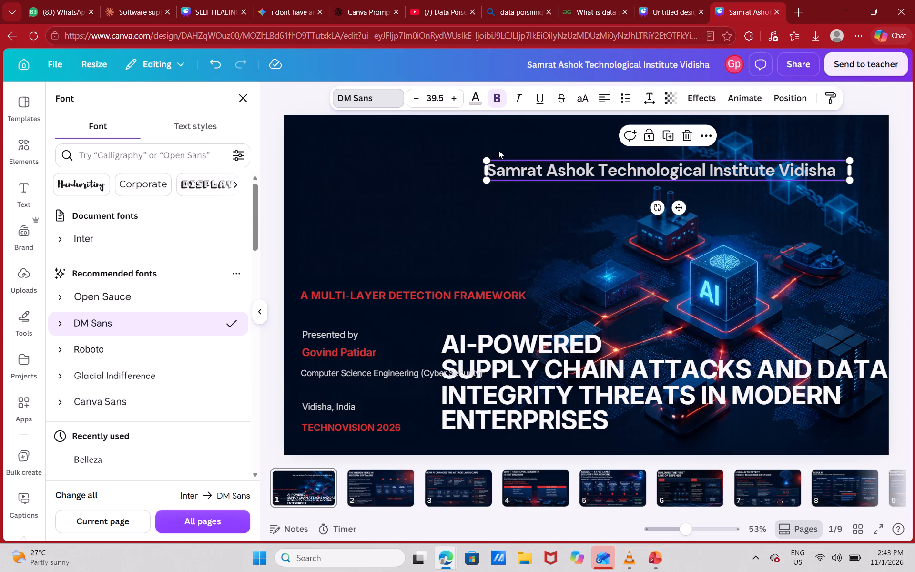
click(459, 144)
Move the institute line so it is centred horizontally near the top of the cover slide.
drag(532, 163, 477, 175)
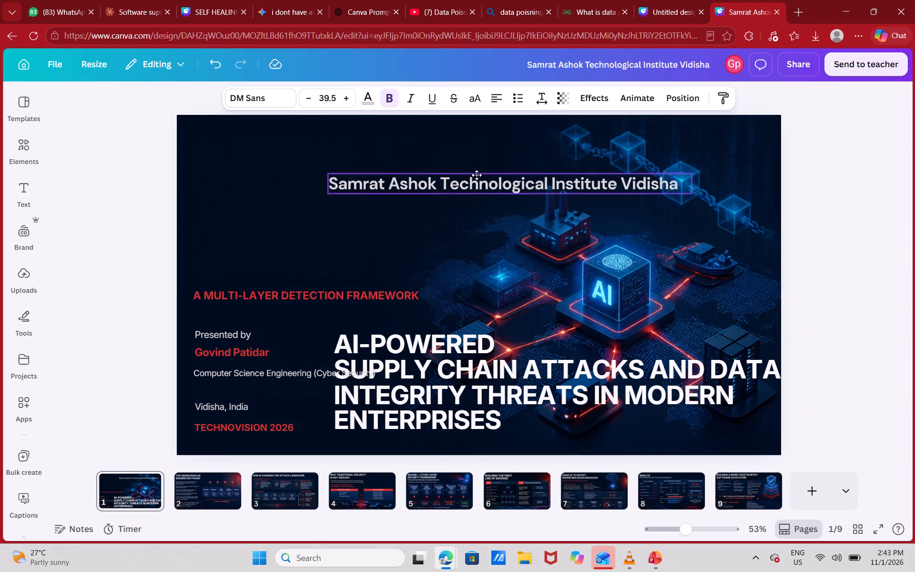
drag(477, 175, 452, 172)
right_click(510, 170)
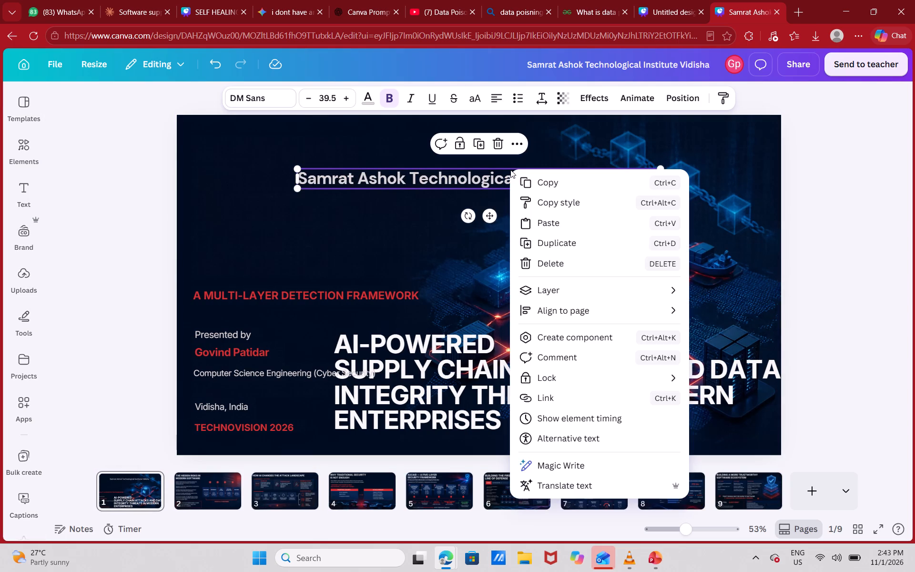
click(612, 306)
click(722, 334)
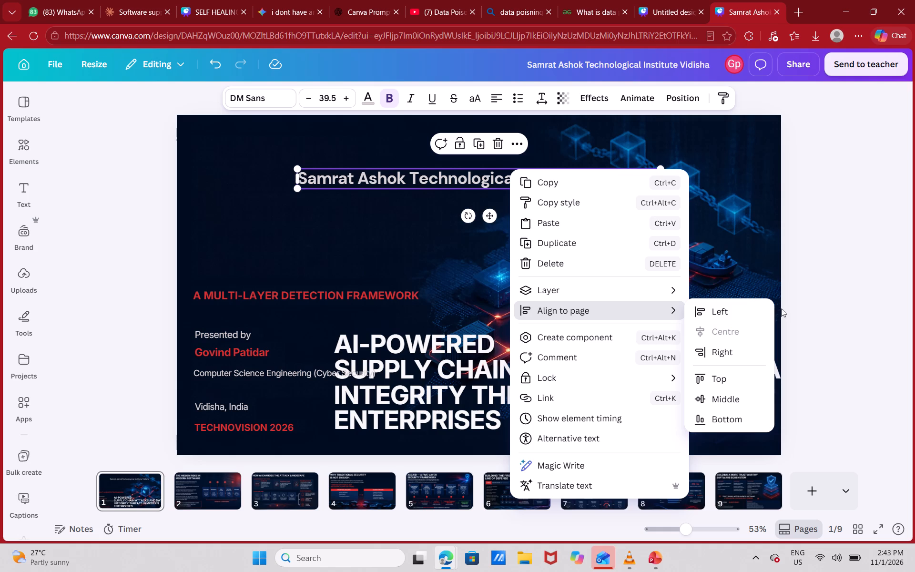
click(823, 297)
click(832, 212)
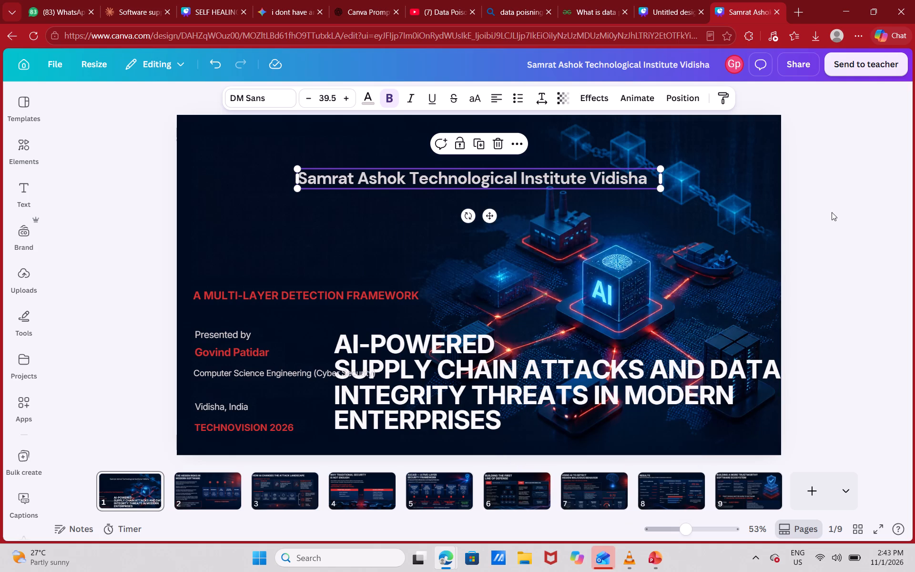
click(589, 177)
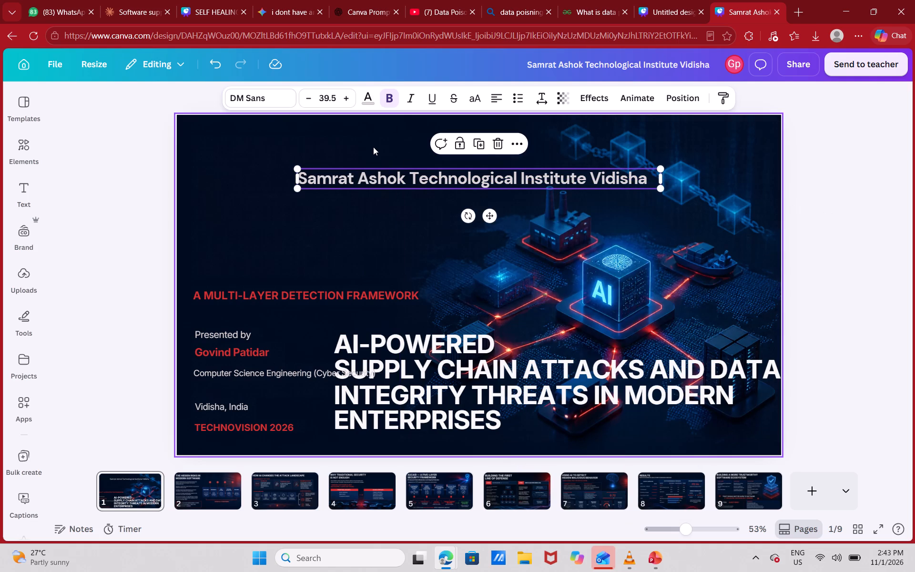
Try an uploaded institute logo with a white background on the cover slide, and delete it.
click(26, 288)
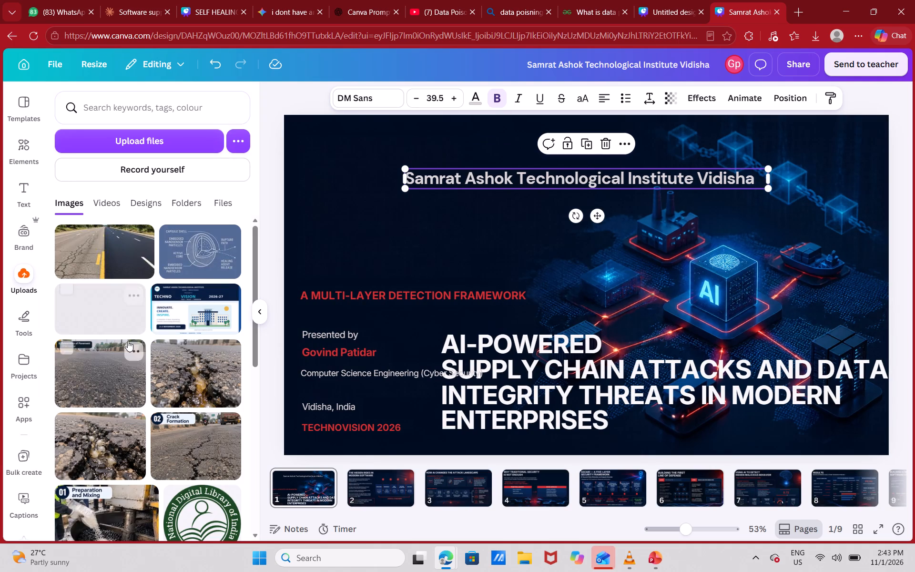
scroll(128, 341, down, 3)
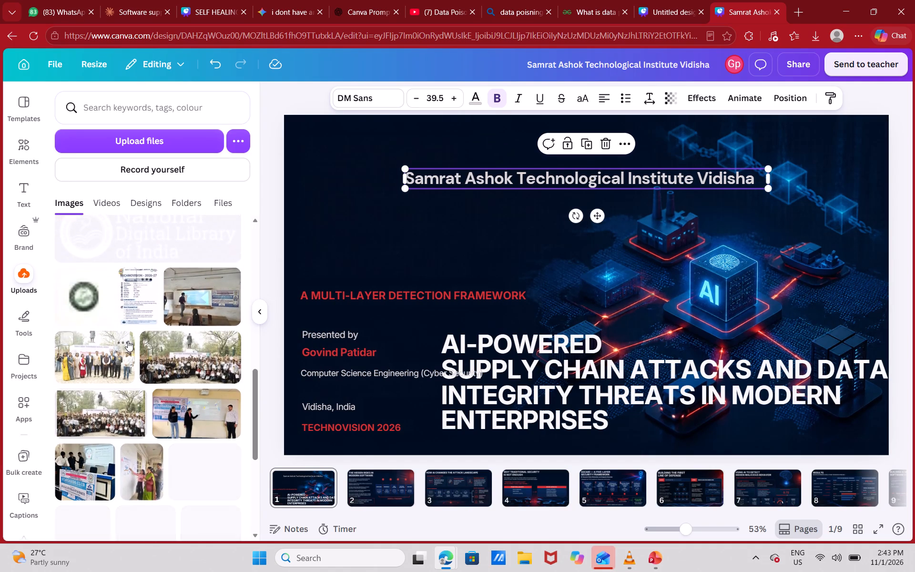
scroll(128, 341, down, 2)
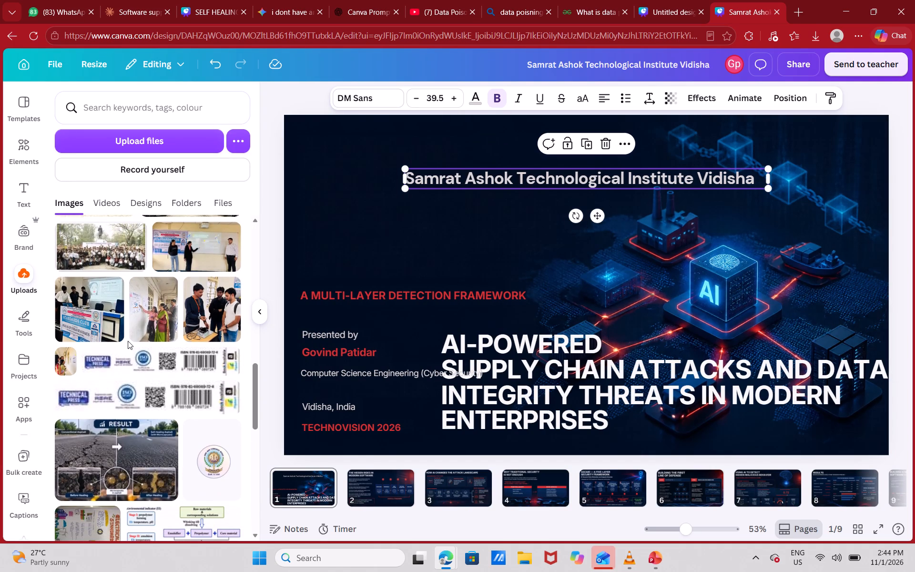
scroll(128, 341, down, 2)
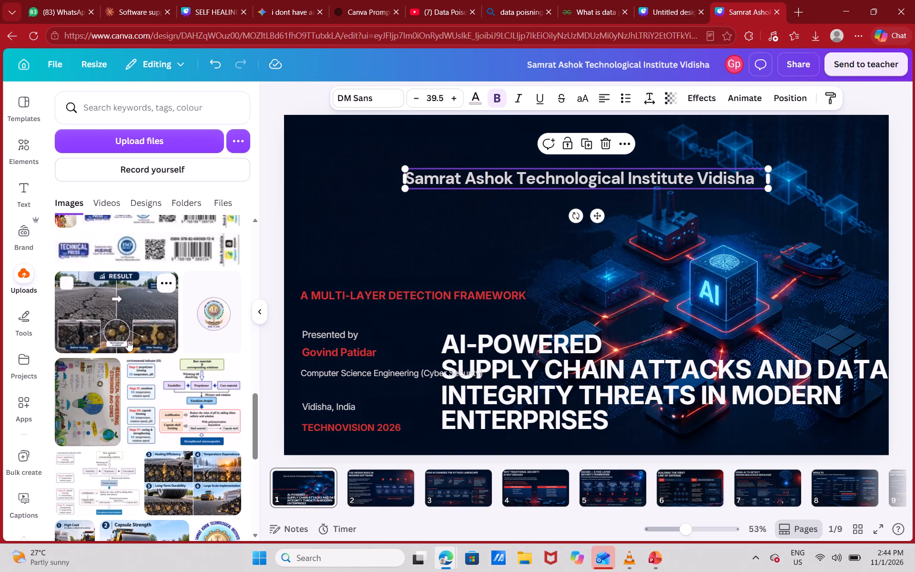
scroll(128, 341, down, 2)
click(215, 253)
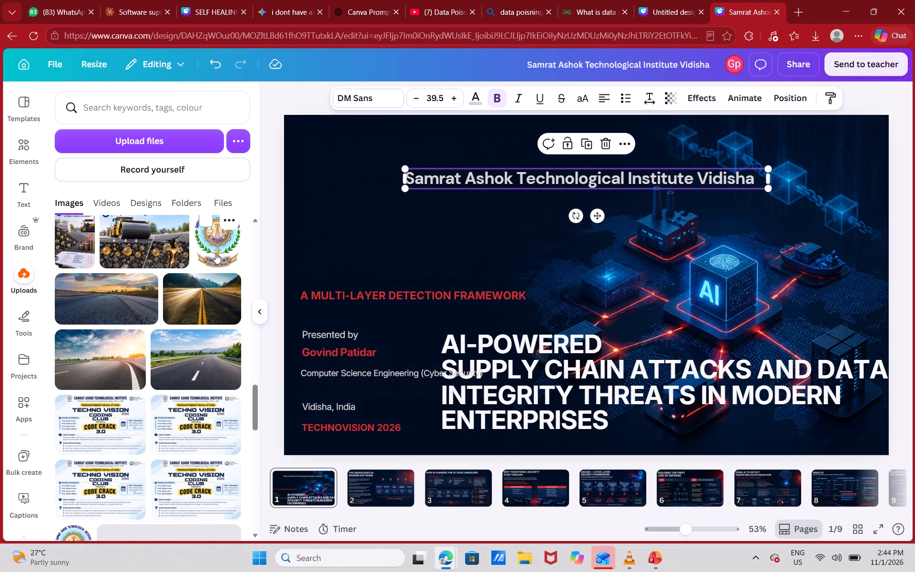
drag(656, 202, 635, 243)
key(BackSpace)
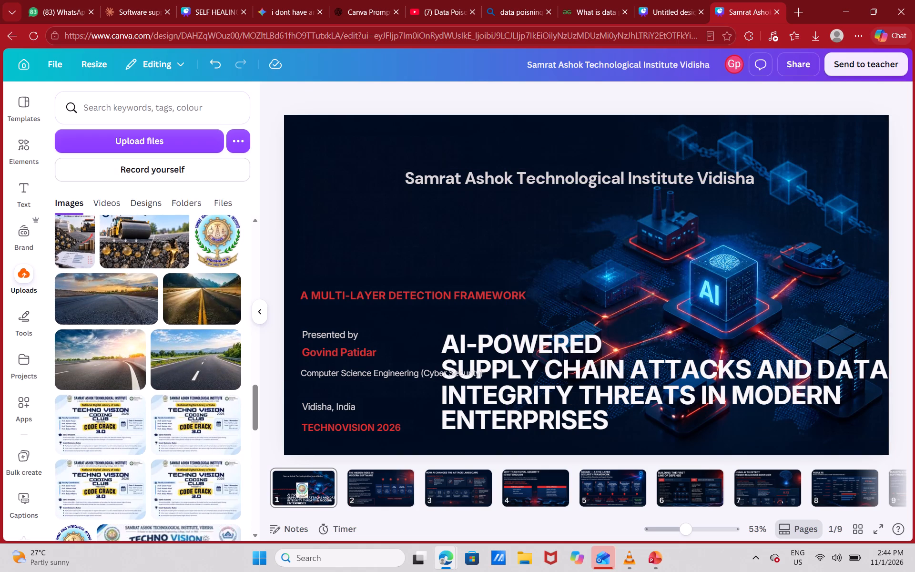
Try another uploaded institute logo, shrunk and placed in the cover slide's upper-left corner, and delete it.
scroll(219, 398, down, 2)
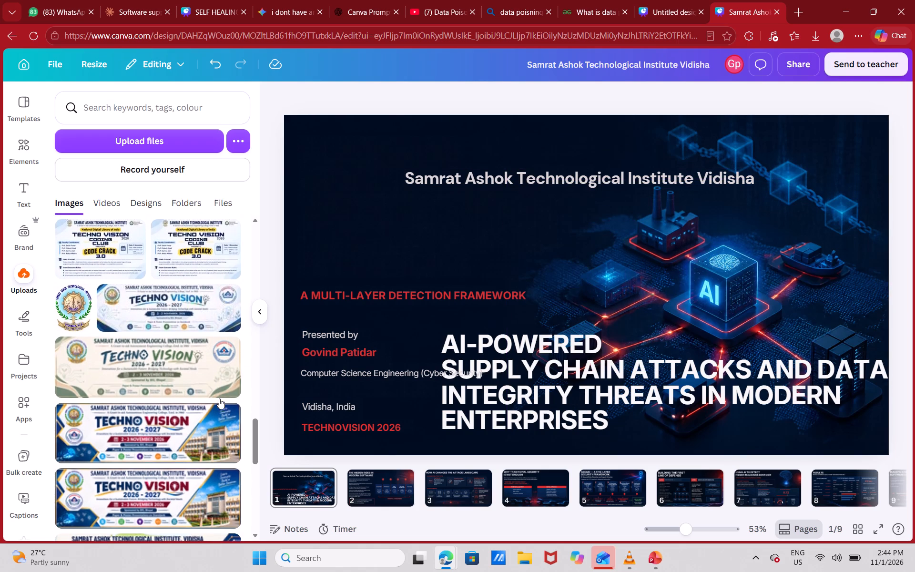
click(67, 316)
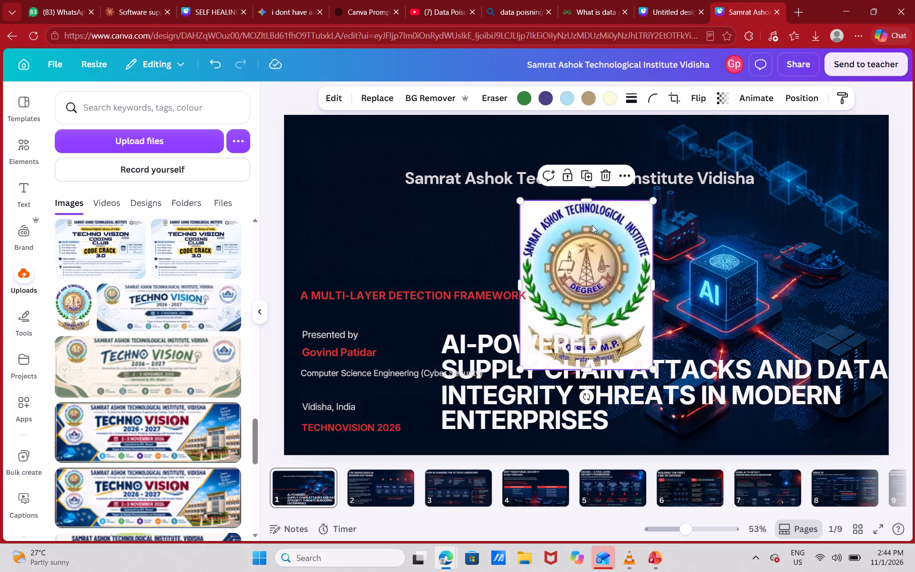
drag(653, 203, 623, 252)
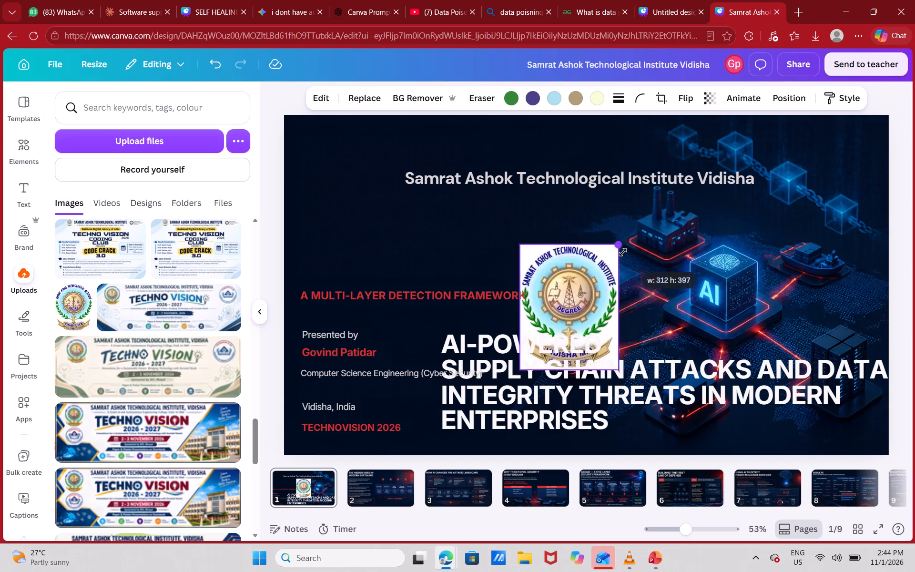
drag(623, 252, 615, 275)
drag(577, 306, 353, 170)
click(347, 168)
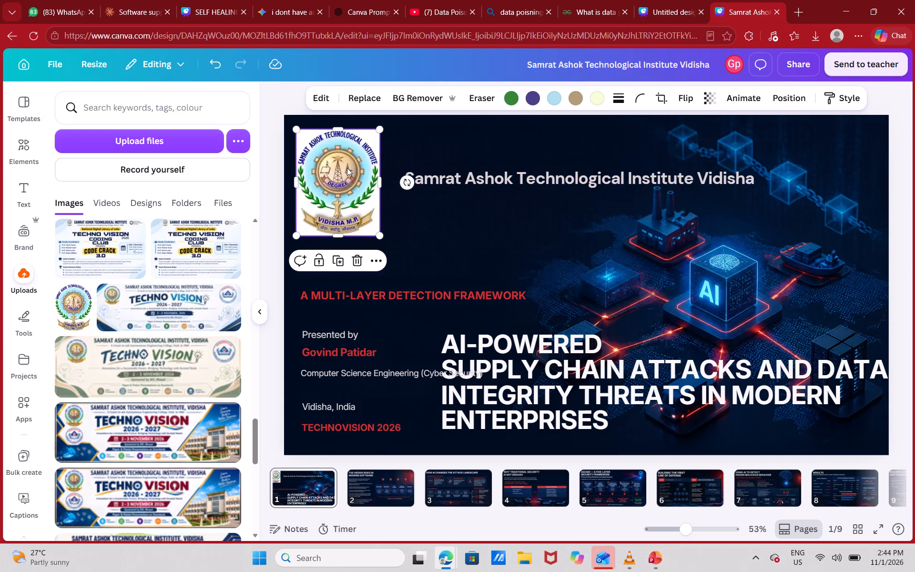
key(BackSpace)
Look through the uploaded images for an institute logo with a transparent background.
scroll(190, 361, down, 6)
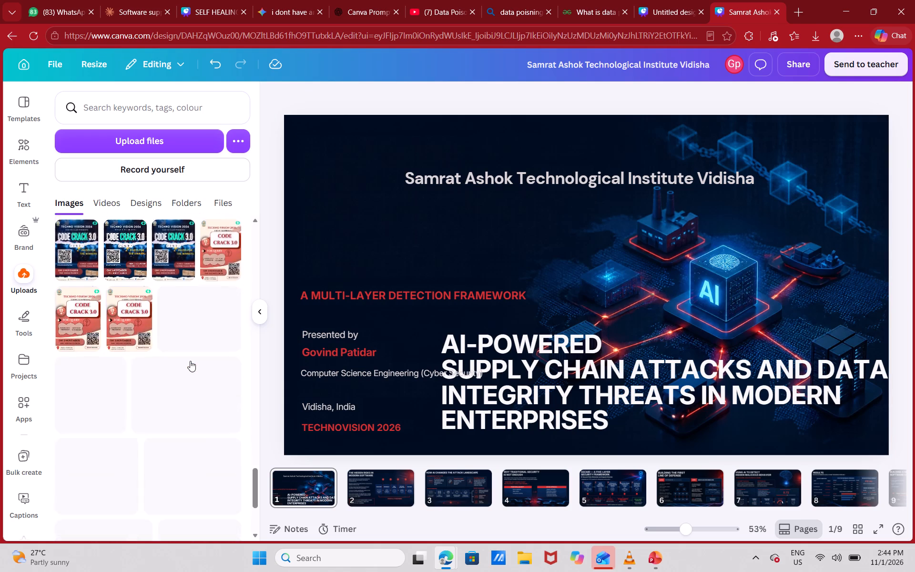
scroll(190, 361, down, 1)
scroll(190, 361, up, 1)
scroll(146, 456, down, 2)
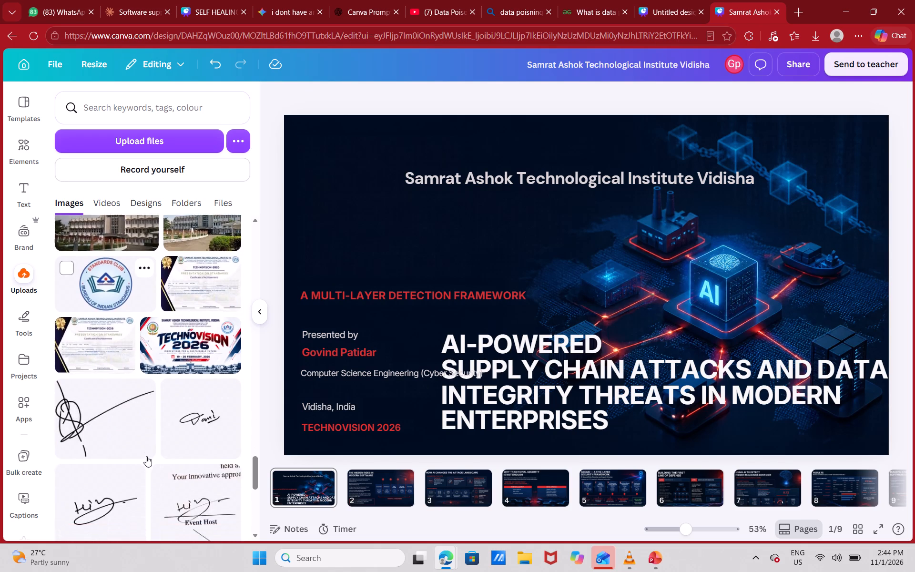
scroll(146, 456, down, 5)
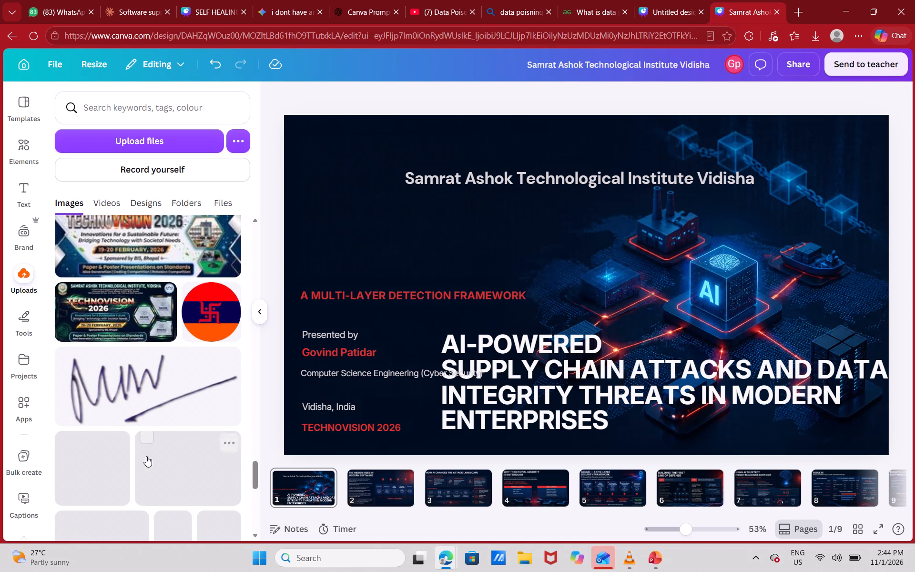
scroll(140, 416, down, 3)
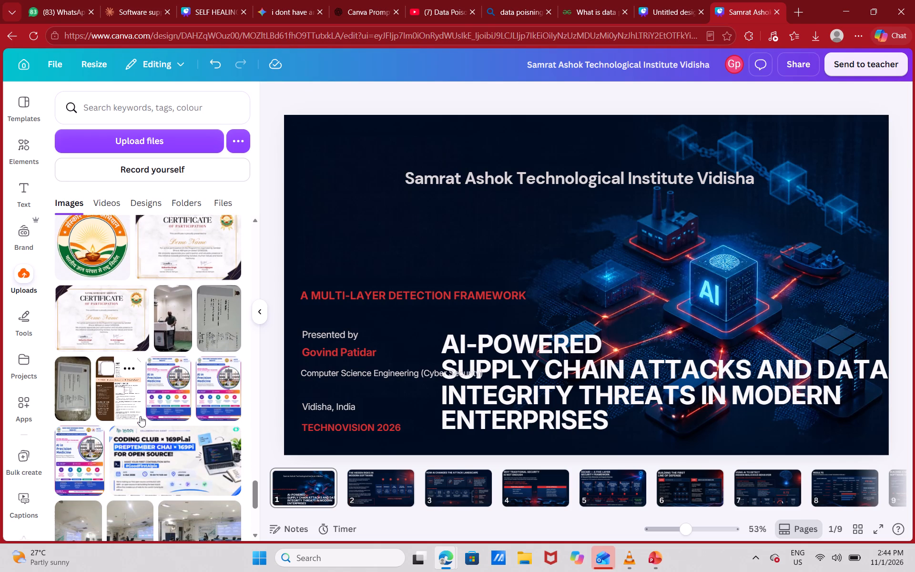
scroll(140, 416, down, 2)
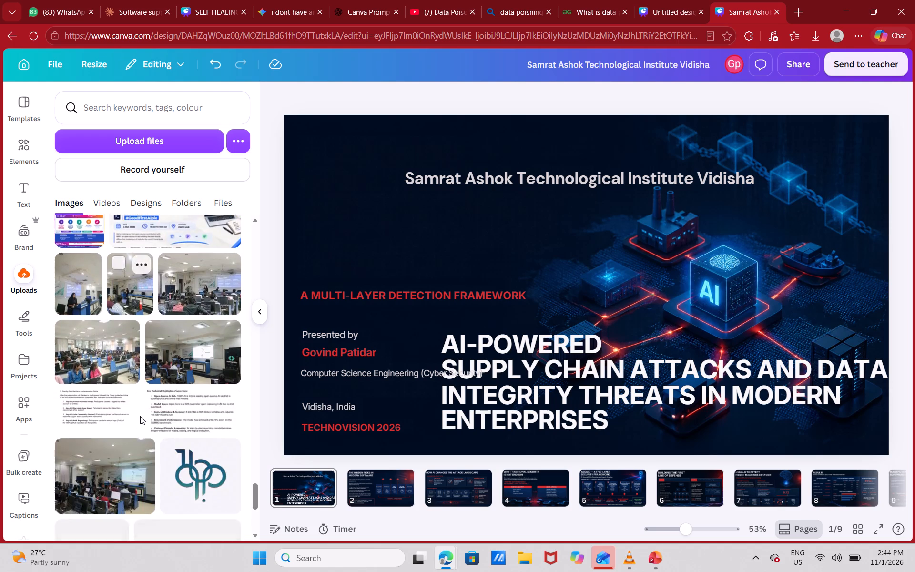
scroll(140, 416, down, 2)
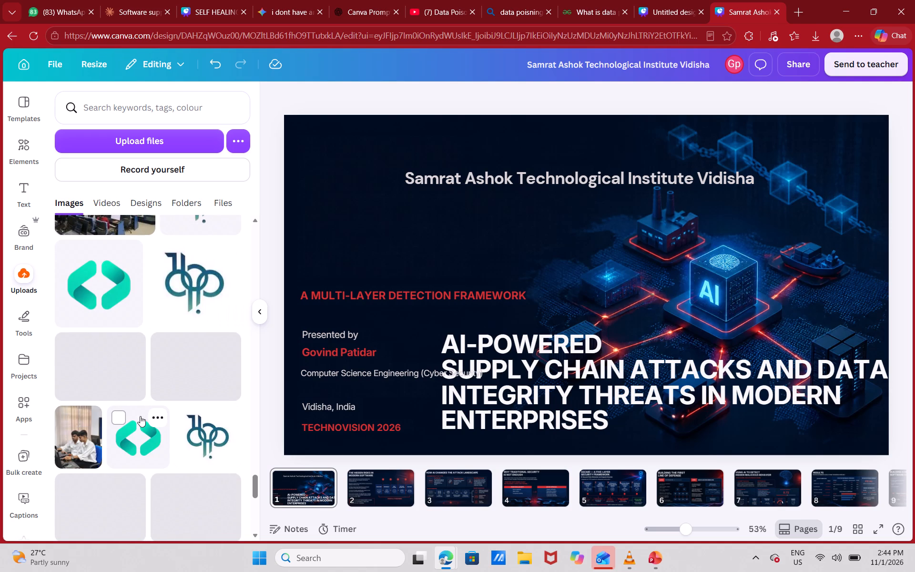
scroll(140, 416, down, 5)
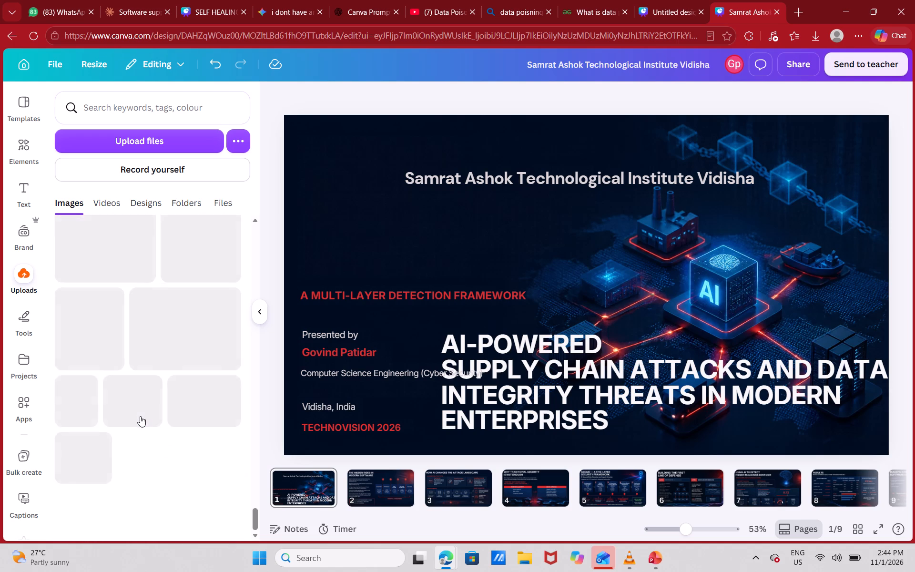
scroll(140, 416, up, 1)
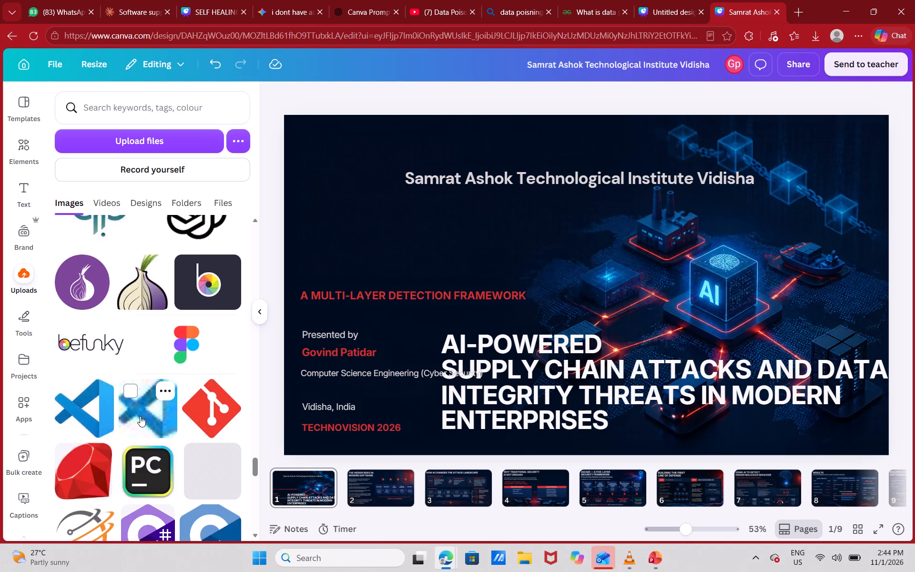
scroll(140, 416, down, 4)
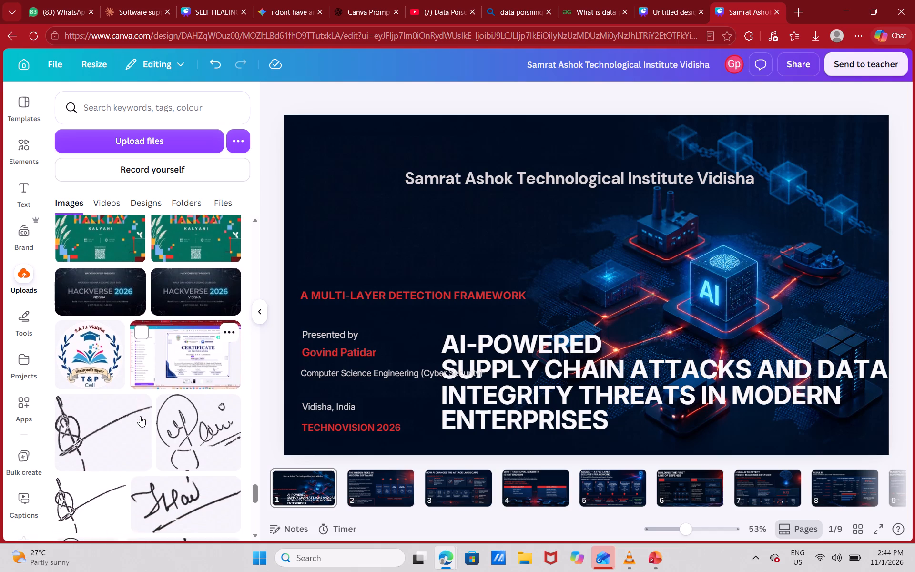
scroll(140, 416, down, 6)
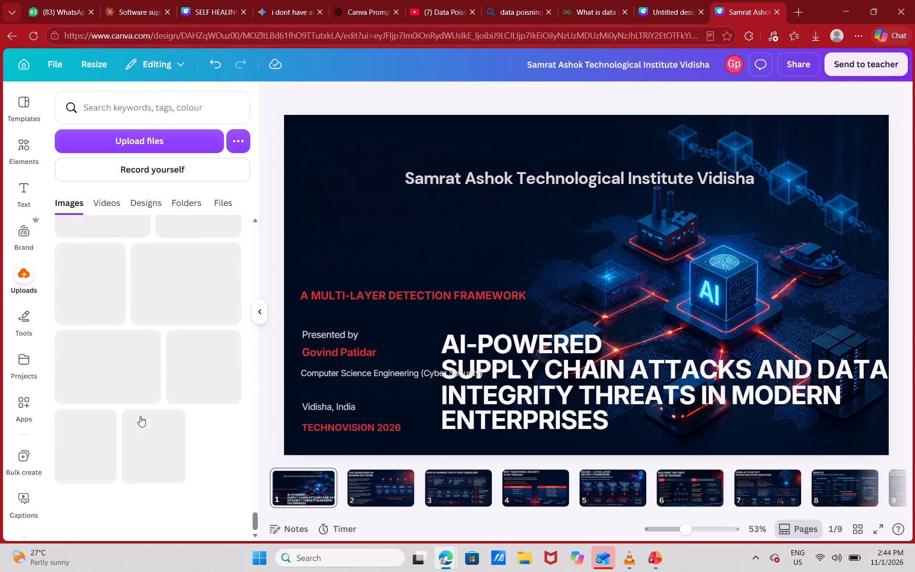
scroll(140, 416, up, 2)
scroll(140, 416, down, 2)
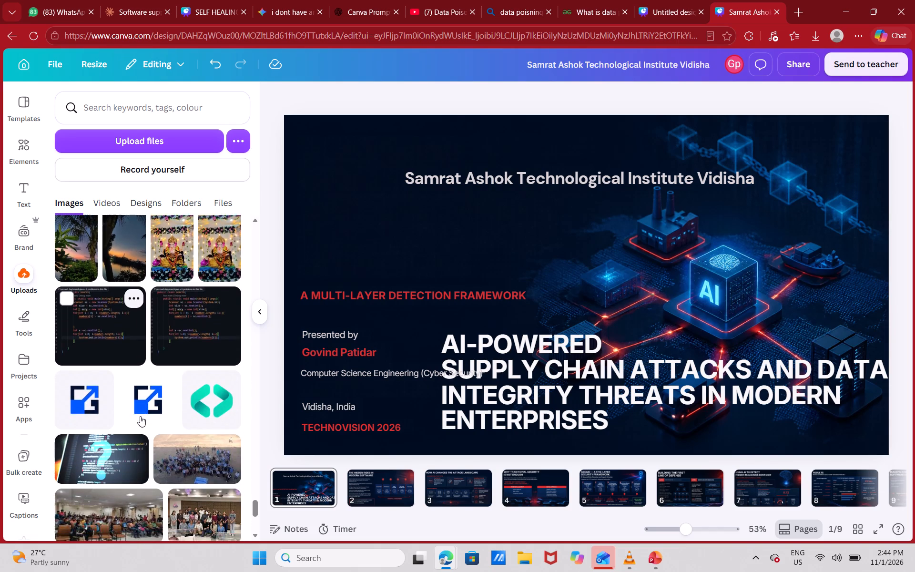
scroll(140, 416, down, 3)
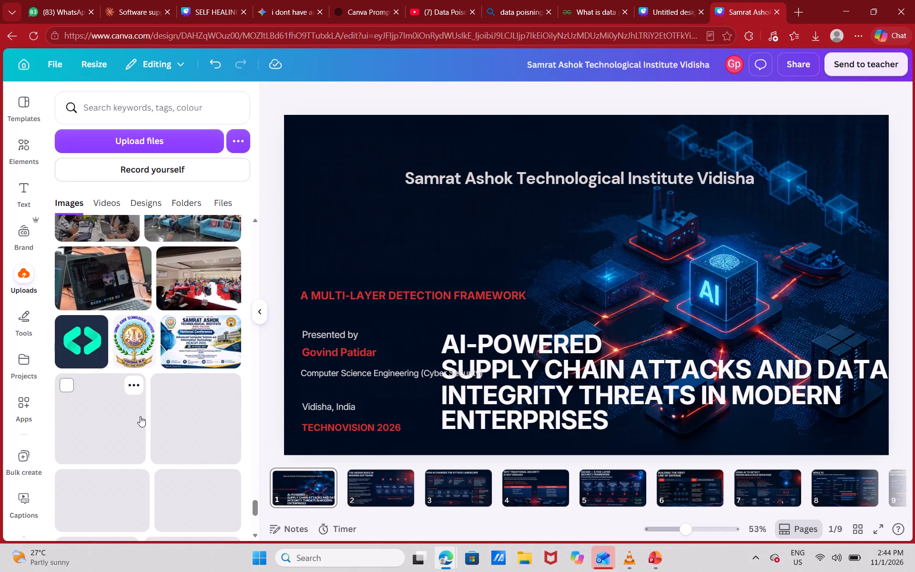
Add the transparent-background institute logo to the cover slide, shrinking it to a small emblem in the slide's upper-left corner.
click(140, 354)
drag(618, 274, 463, 232)
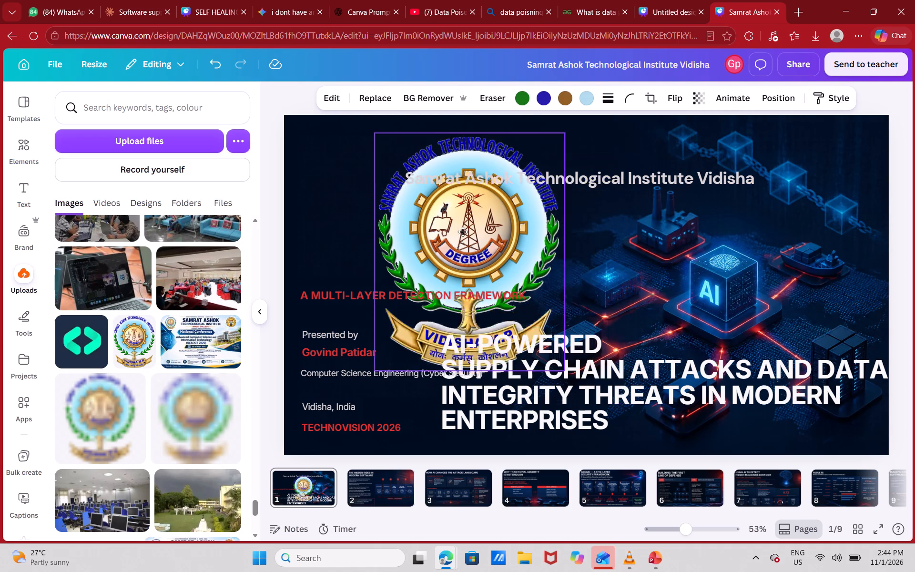
drag(463, 232, 429, 212)
drag(461, 223, 472, 273)
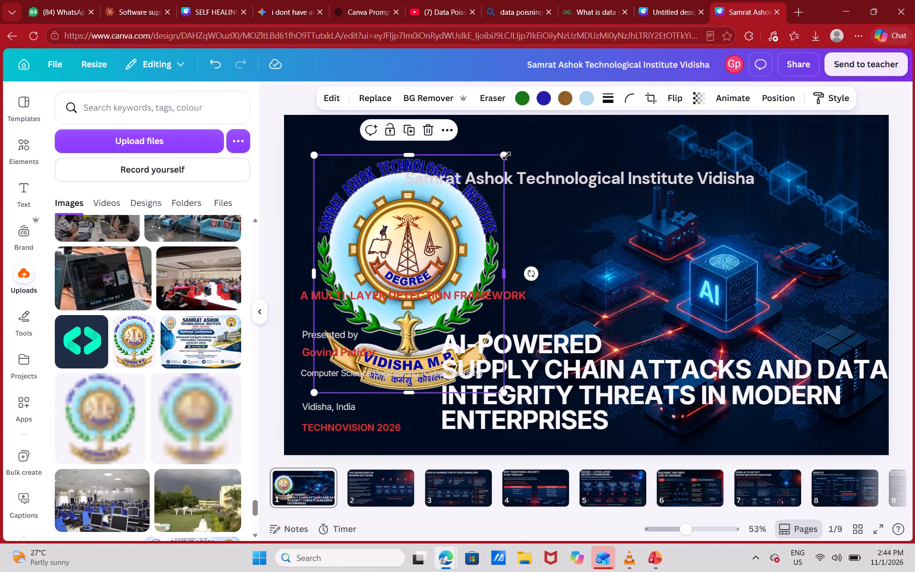
drag(504, 156, 424, 367)
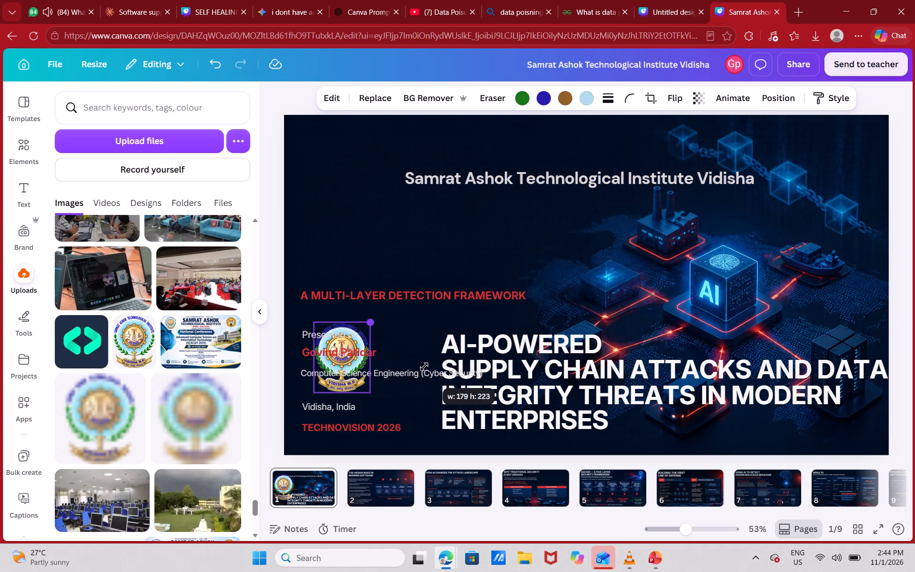
drag(424, 367, 423, 380)
drag(350, 386, 348, 198)
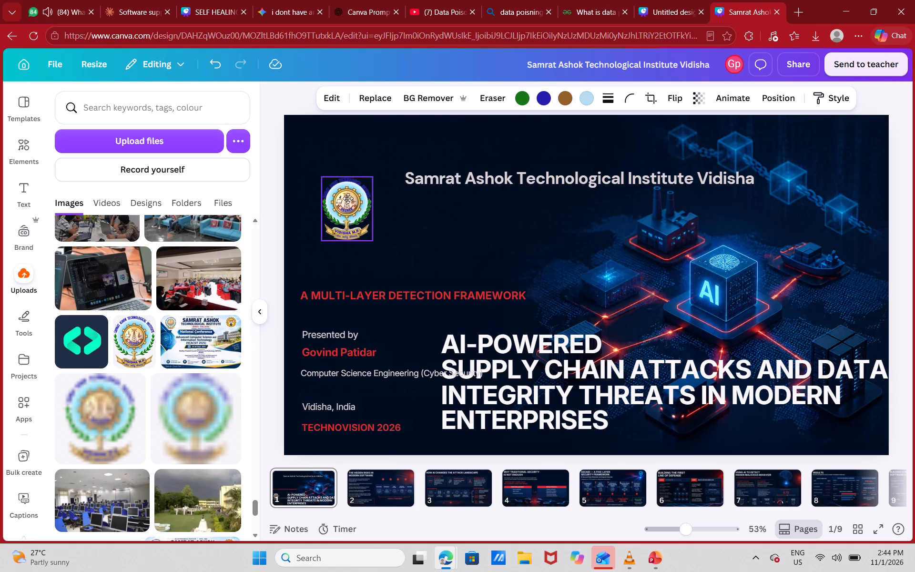
drag(348, 198, 334, 183)
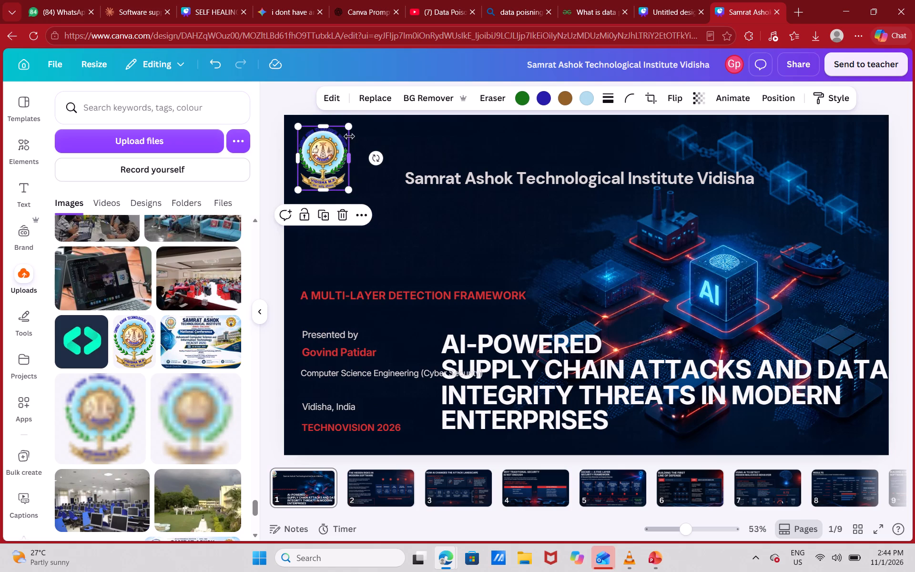
drag(349, 124, 344, 140)
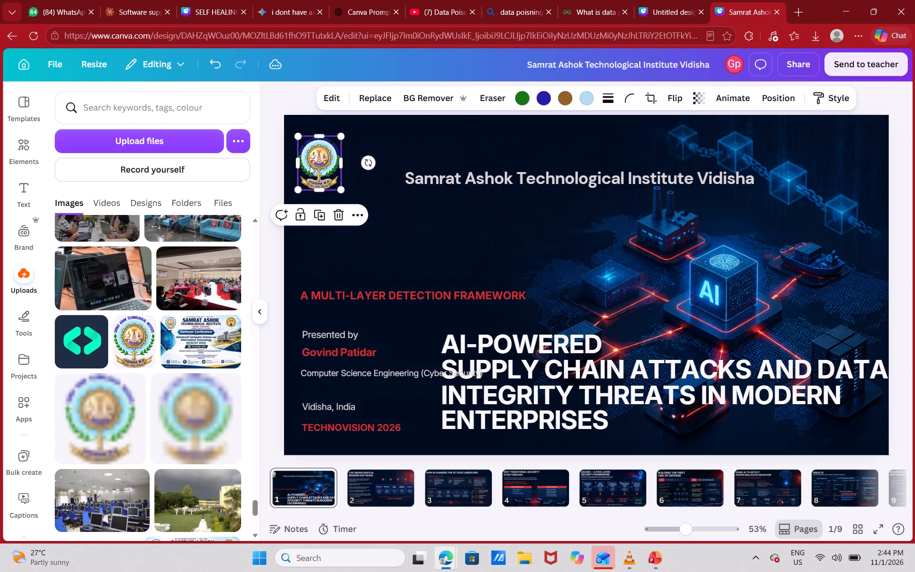
drag(310, 166, 316, 162)
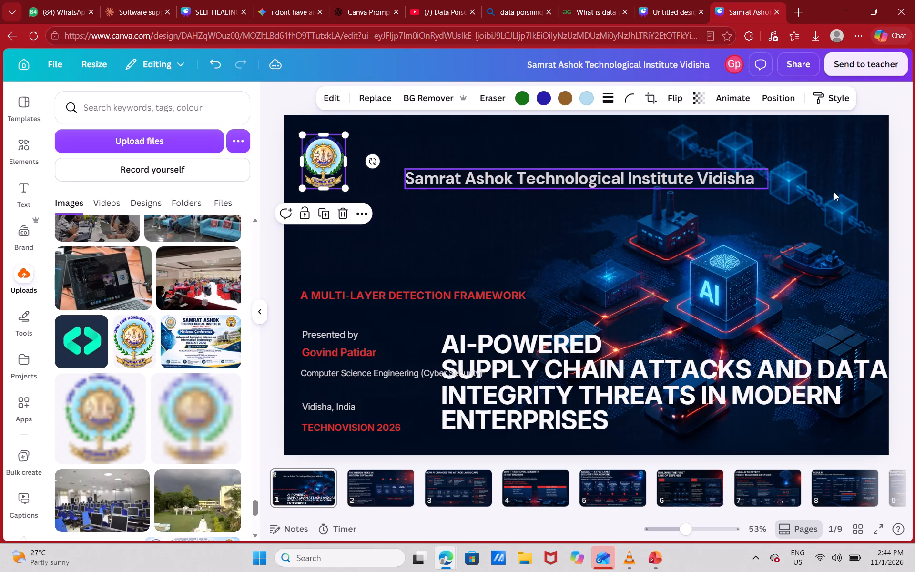
click(904, 112)
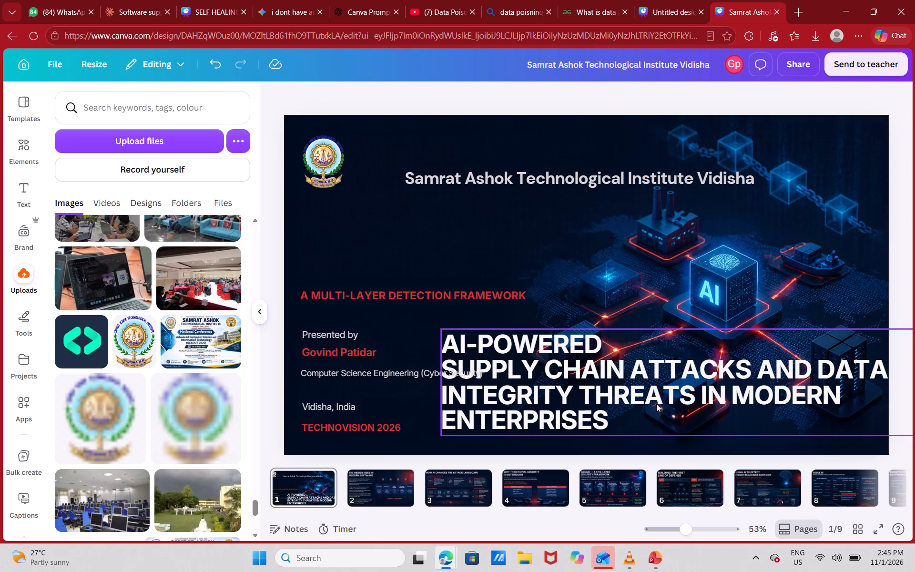
click(656, 404)
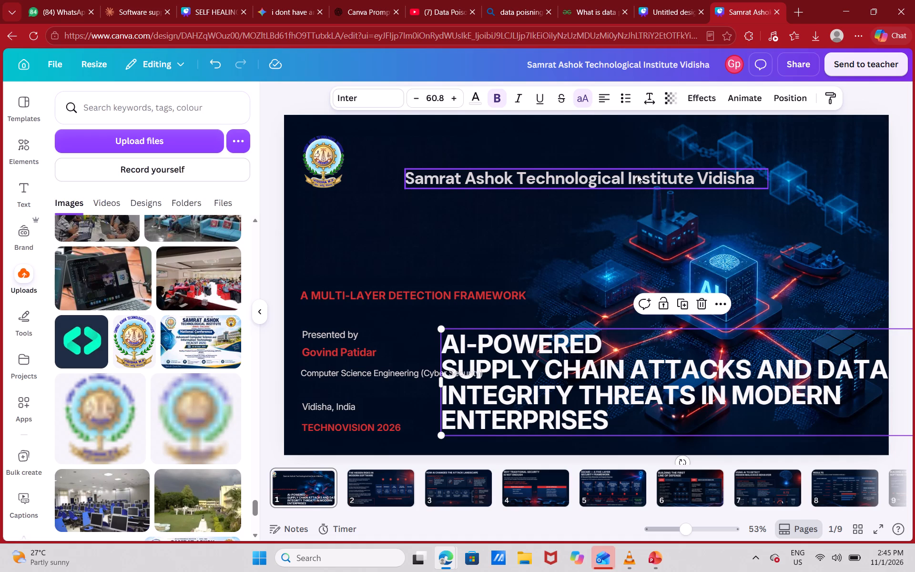
click(637, 174)
click(432, 95)
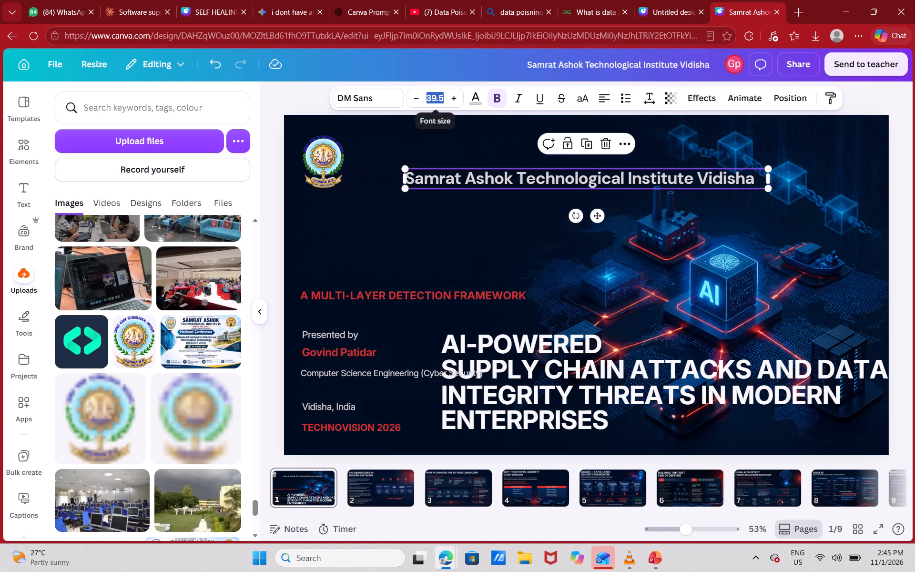
text(50)
key(Return)
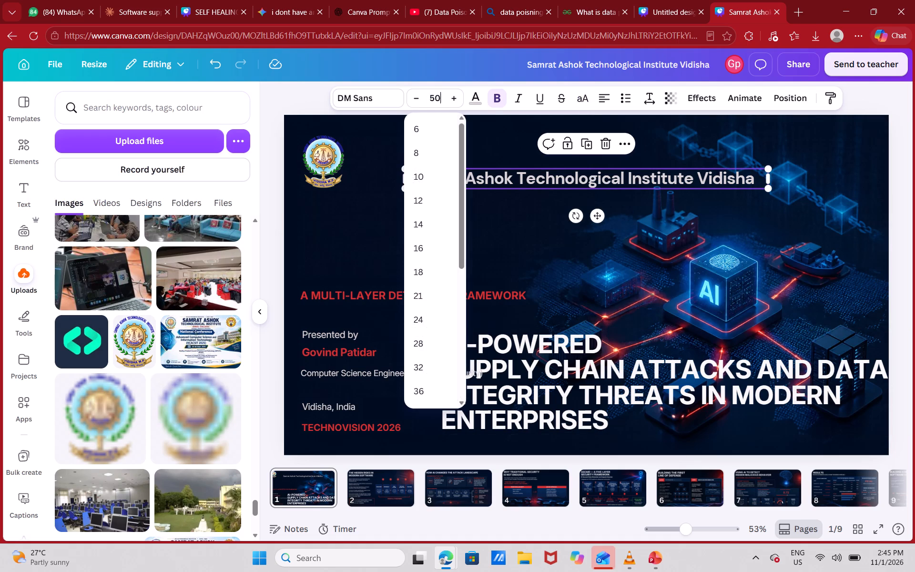
drag(770, 188, 874, 182)
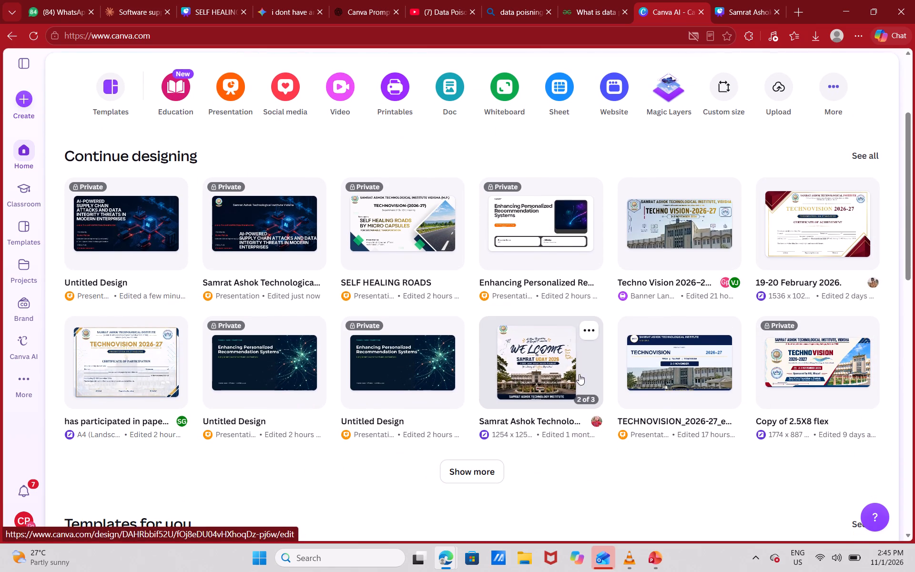
scroll(463, 361, up, 1)
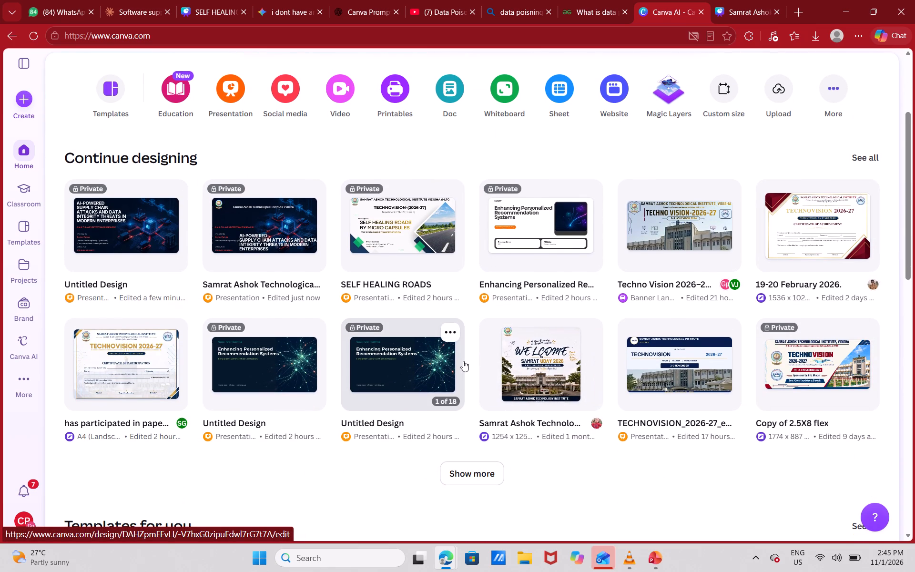
scroll(463, 361, up, 2)
click(732, 0)
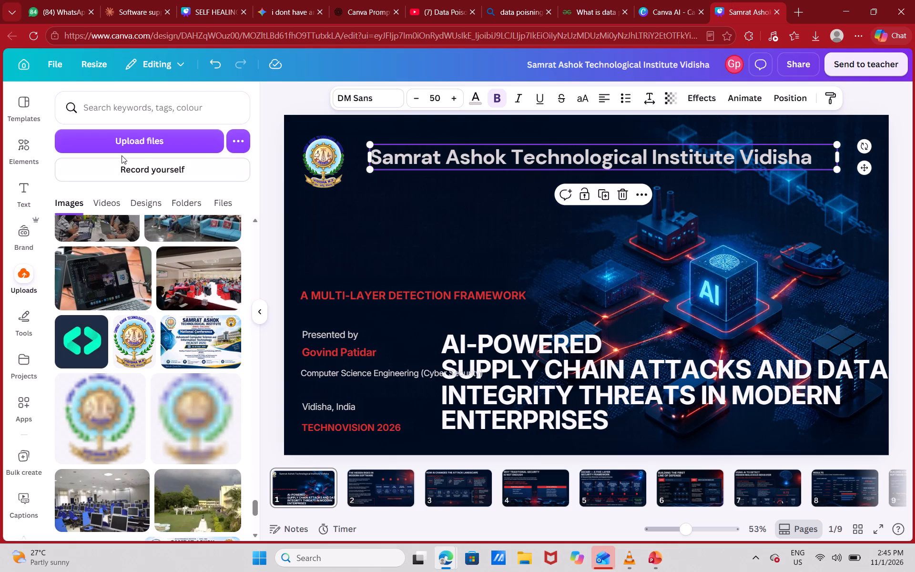
Search the elements for "frame" and add a plain square frame to the cover slide.
click(19, 143)
click(190, 103)
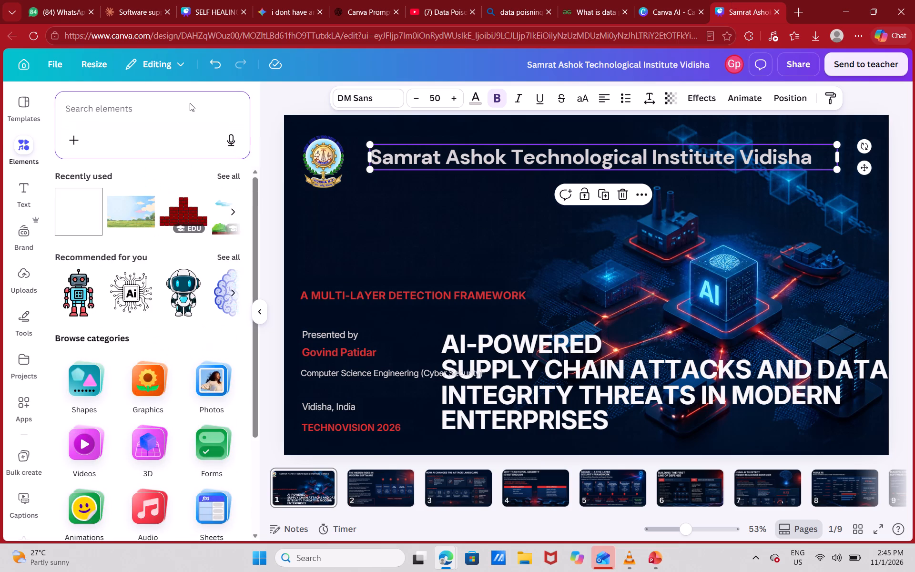
text(frame)
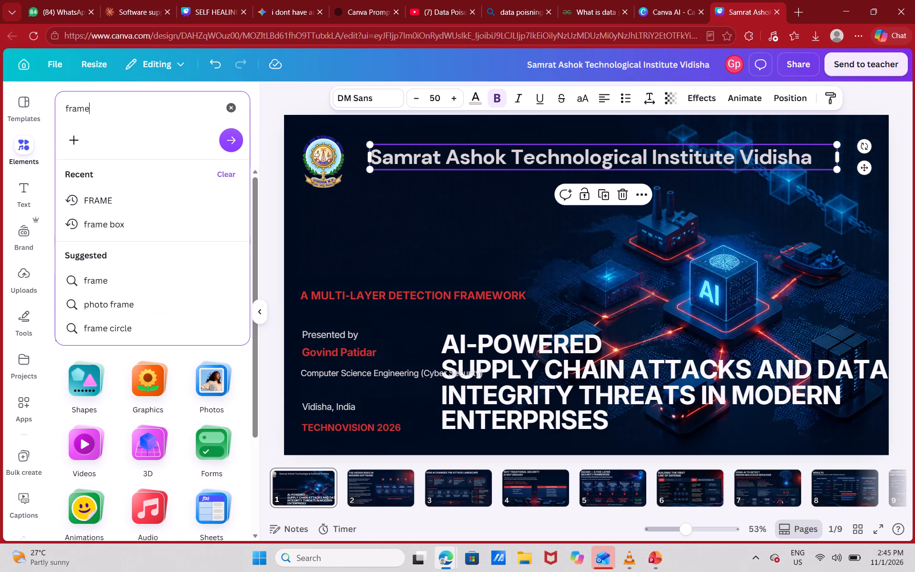
key(Return)
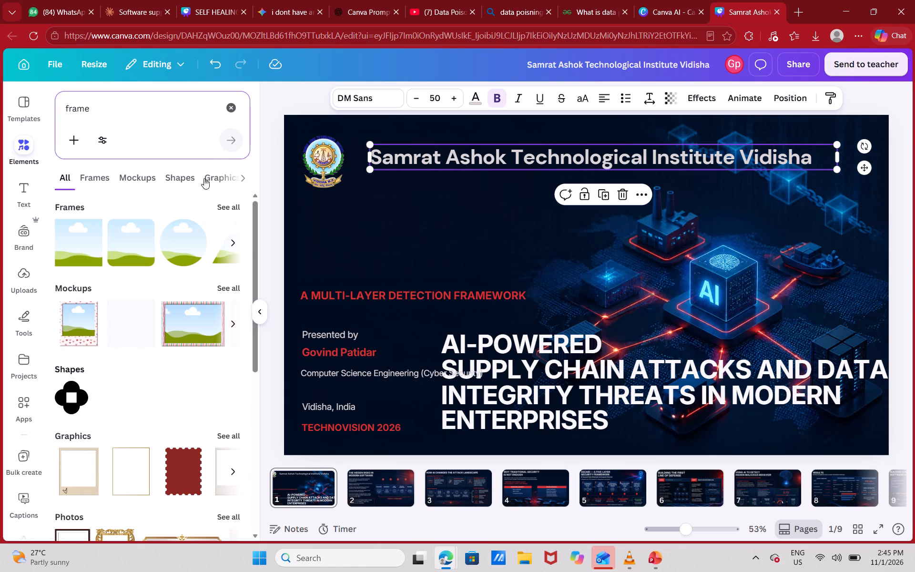
click(228, 205)
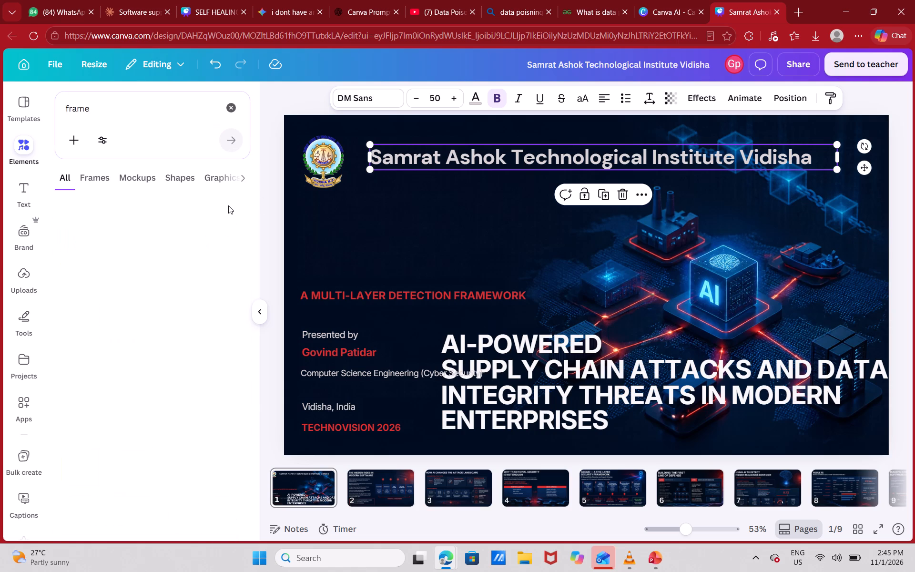
click(105, 269)
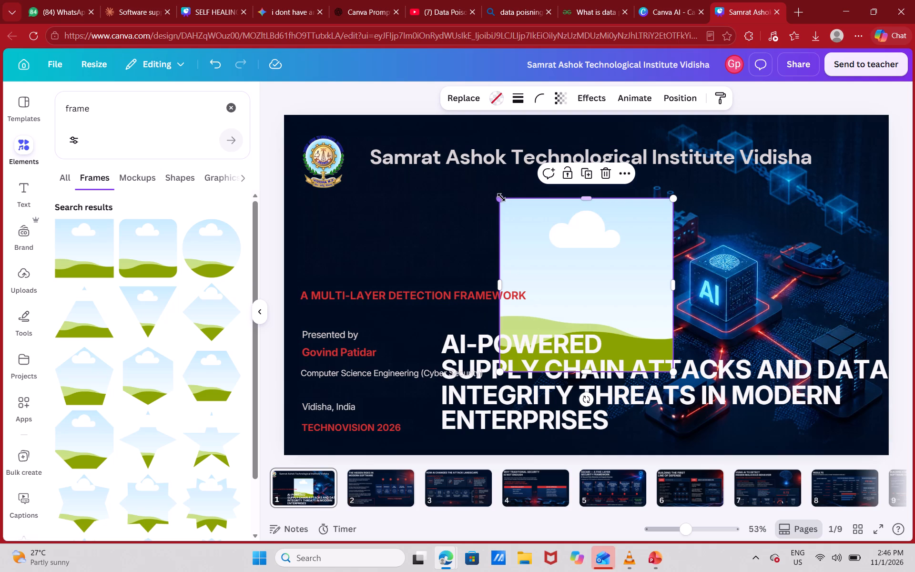
Move and stretch the square frame until it covers the entire cover slide, edge to edge.
drag(501, 197, 437, 181)
drag(570, 239, 542, 284)
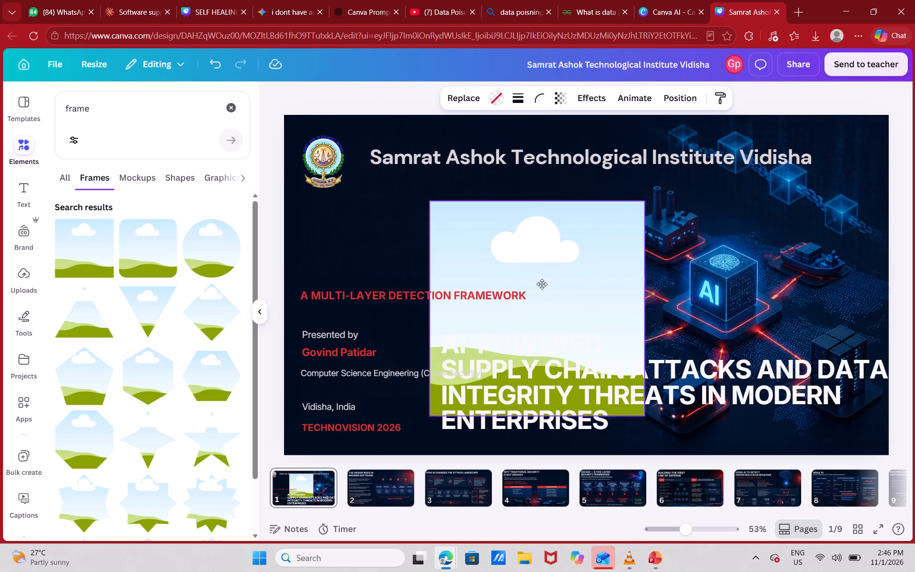
drag(542, 284, 541, 285)
drag(427, 305, 425, 306)
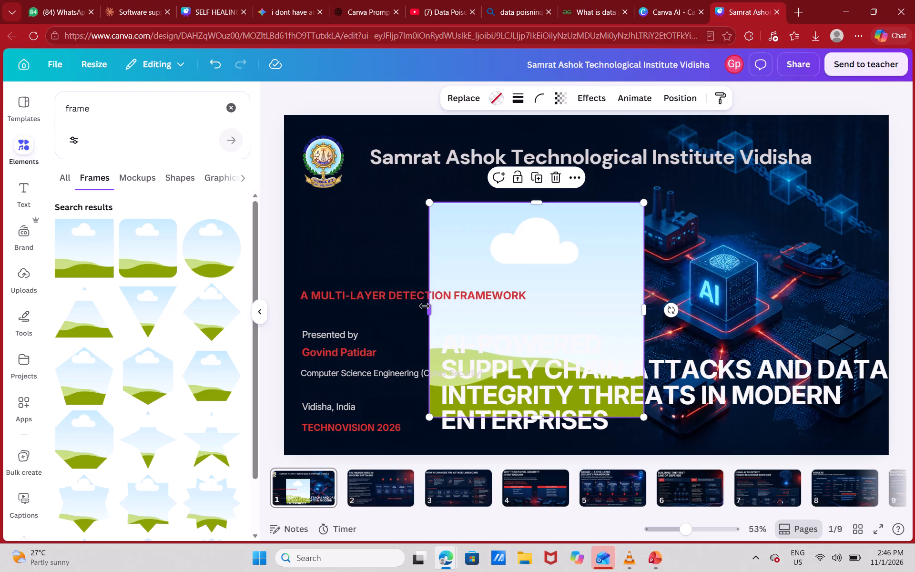
drag(425, 306, 292, 302)
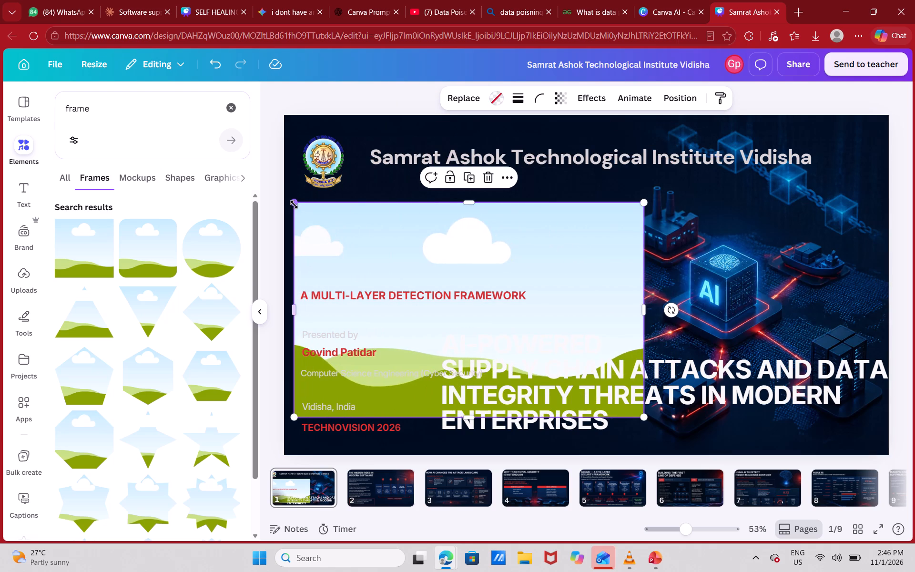
drag(465, 202, 468, 129)
drag(645, 267, 834, 278)
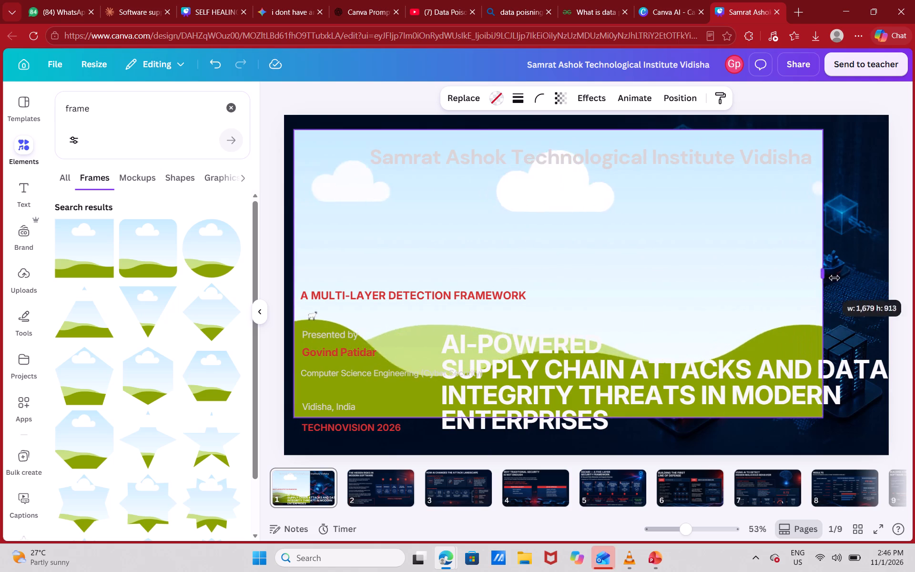
drag(834, 278, 887, 279)
drag(297, 270, 291, 268)
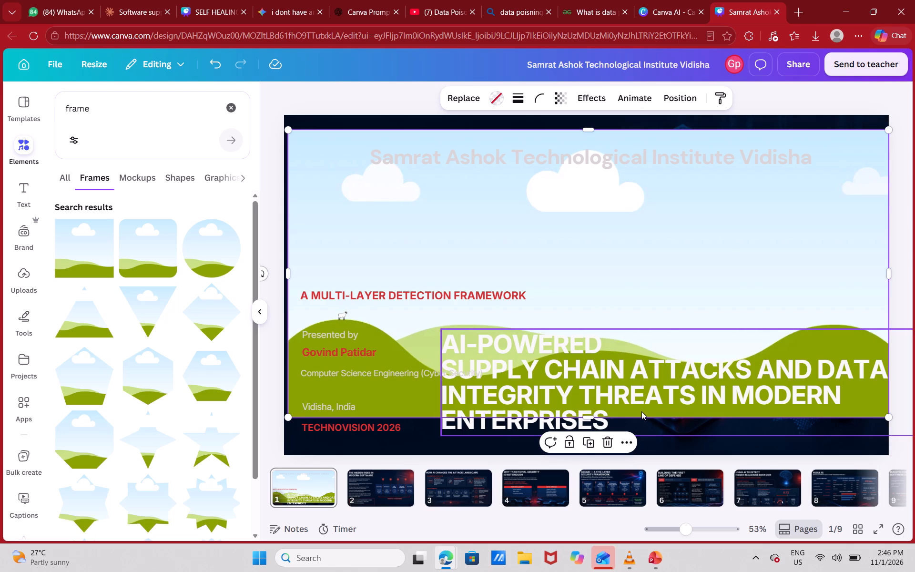
drag(588, 417, 588, 446)
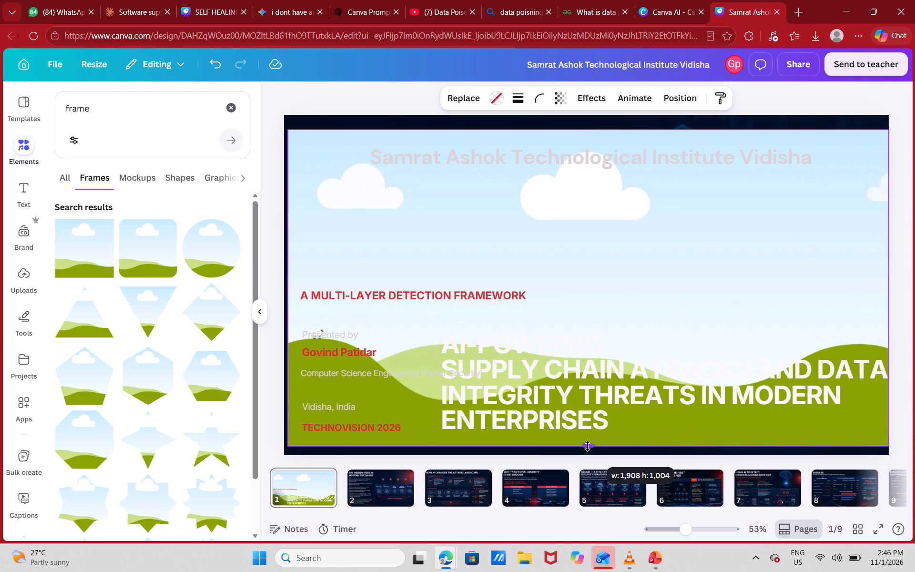
drag(588, 446, 590, 452)
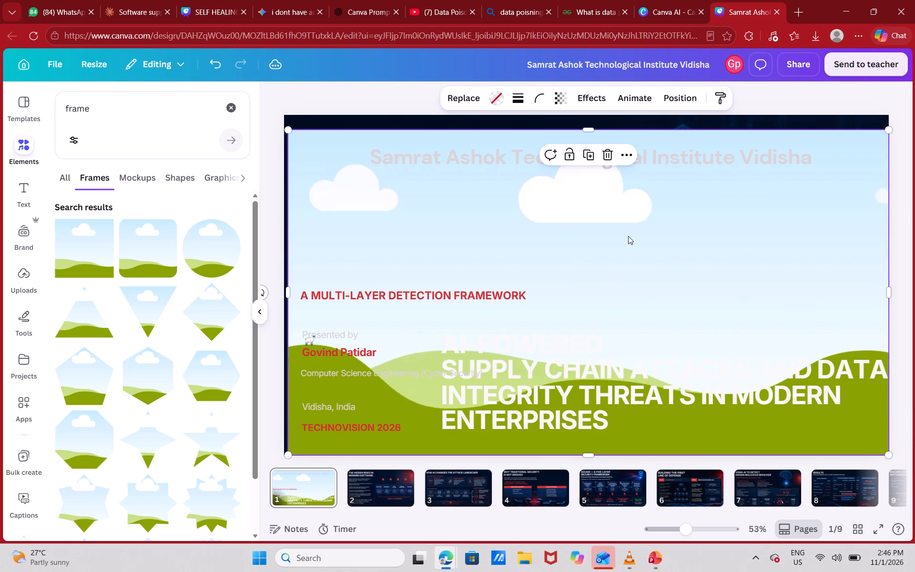
drag(585, 129, 583, 122)
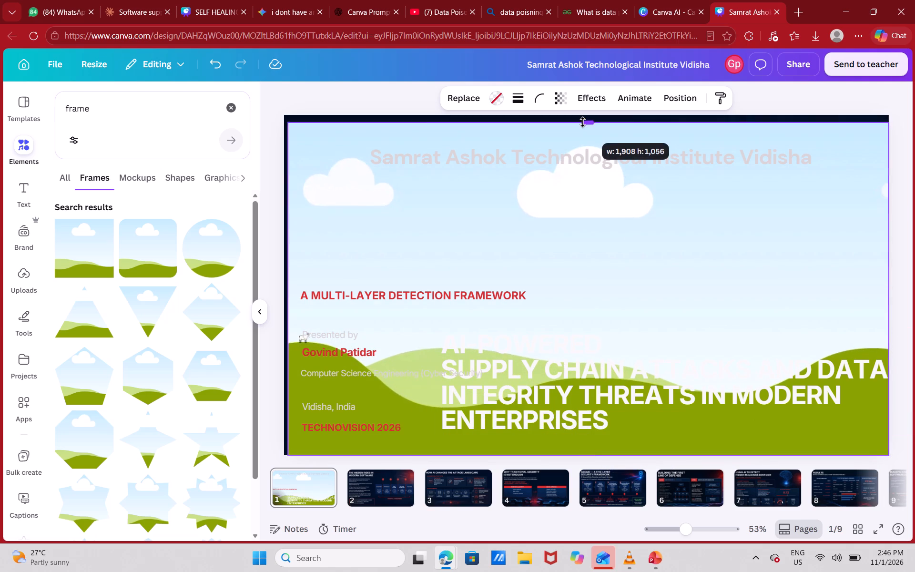
drag(583, 122, 585, 117)
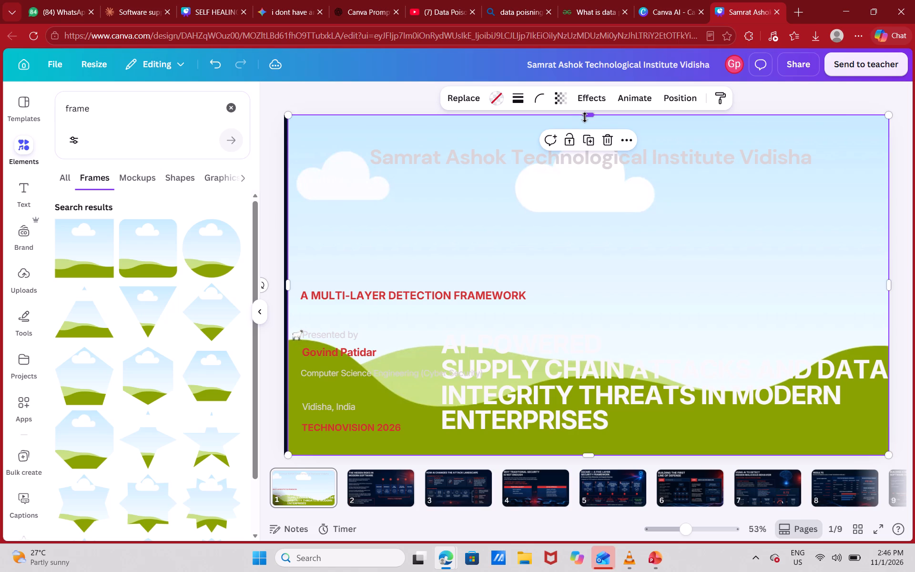
click(291, 284)
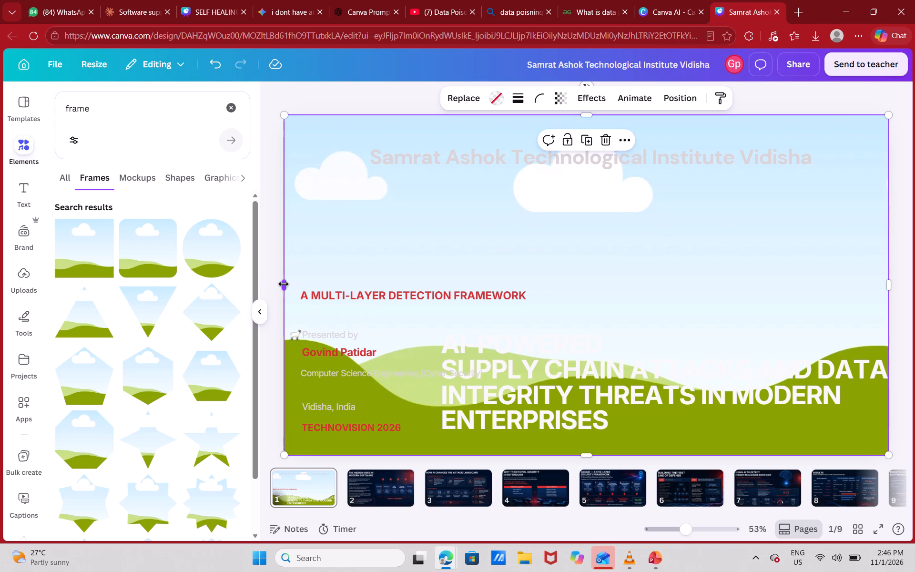
Find the uploaded daylight photo of the institute building and fill the full-slide frame with it.
click(30, 292)
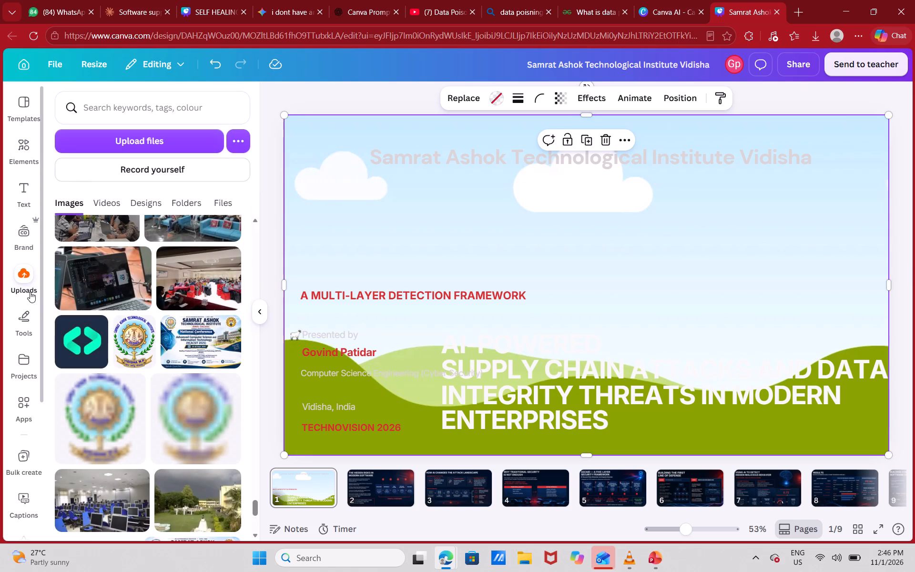
scroll(163, 312, up, 20)
scroll(163, 312, up, 2)
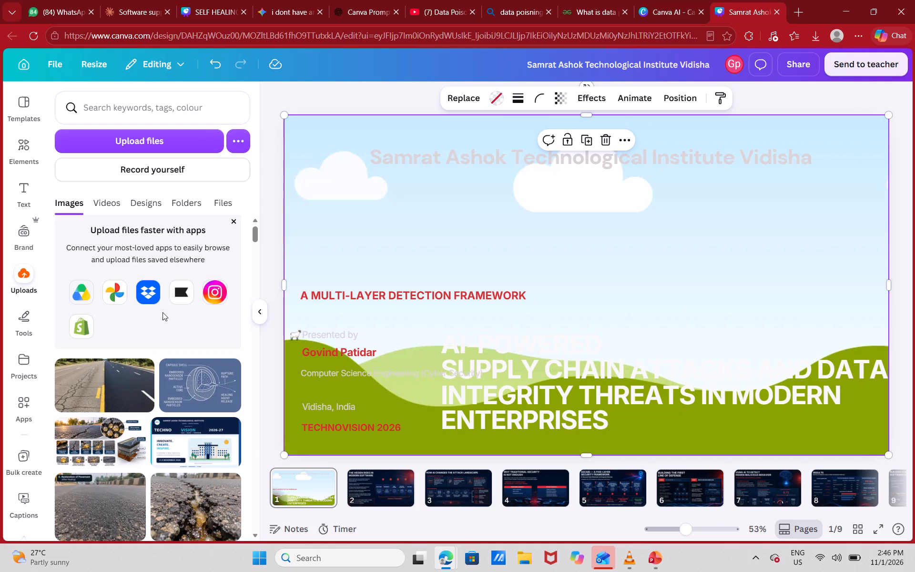
scroll(163, 312, down, 3)
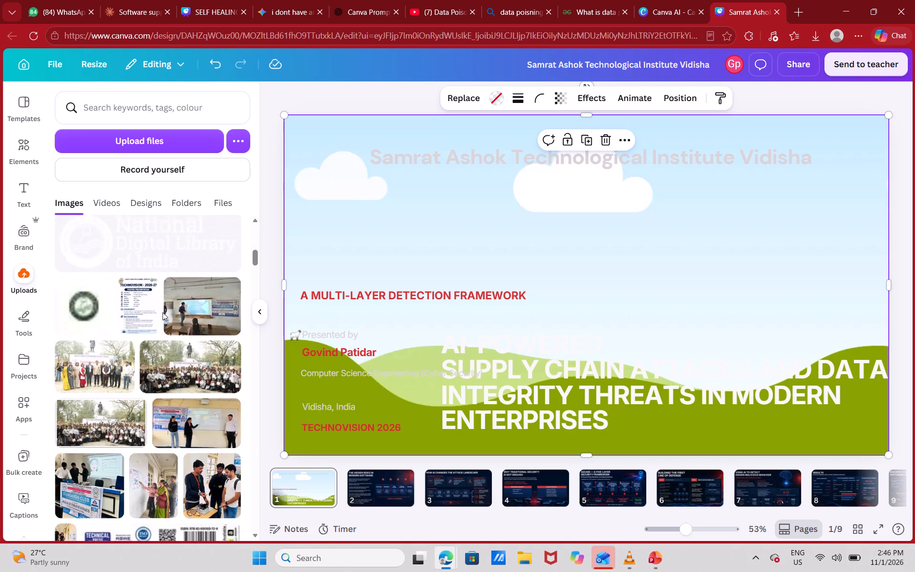
scroll(163, 312, down, 3)
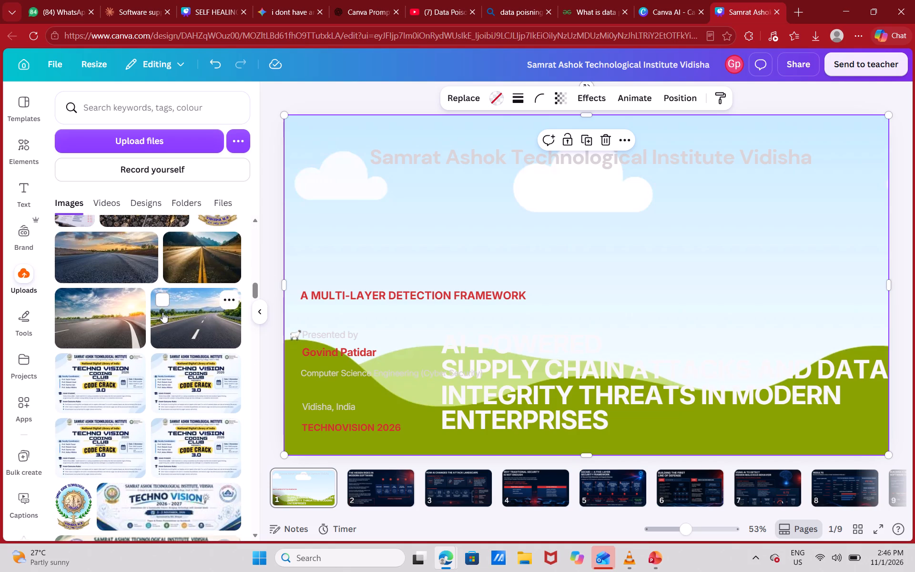
scroll(163, 312, down, 3)
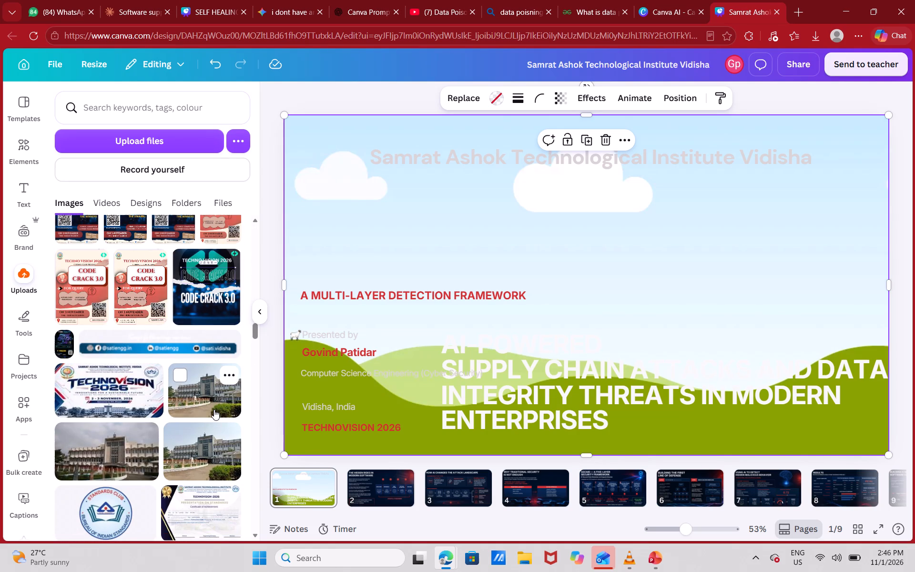
click(209, 392)
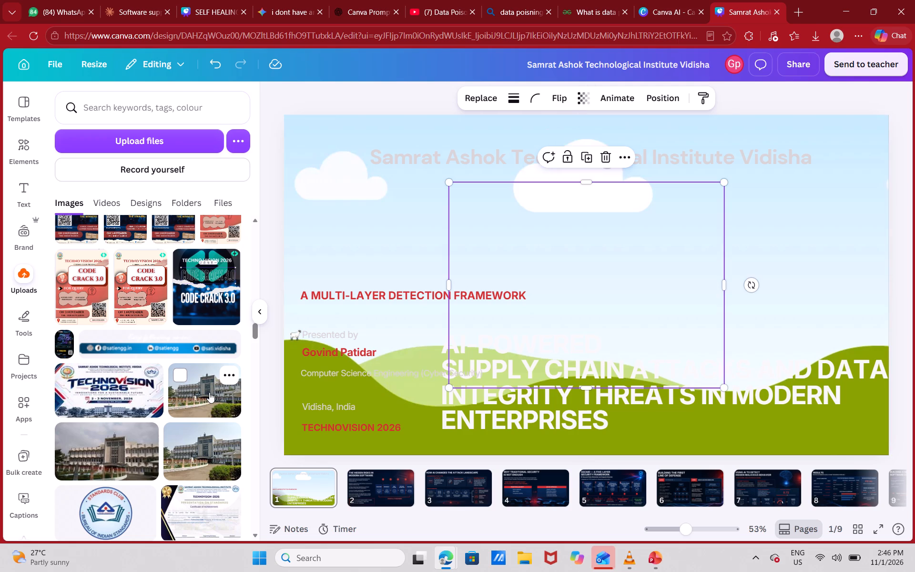
drag(630, 280, 630, 233)
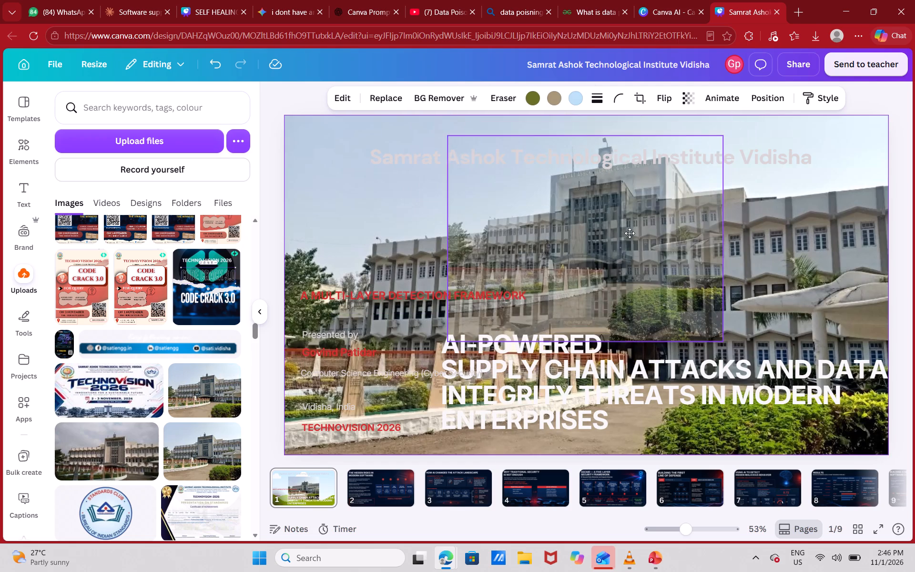
drag(630, 233, 629, 233)
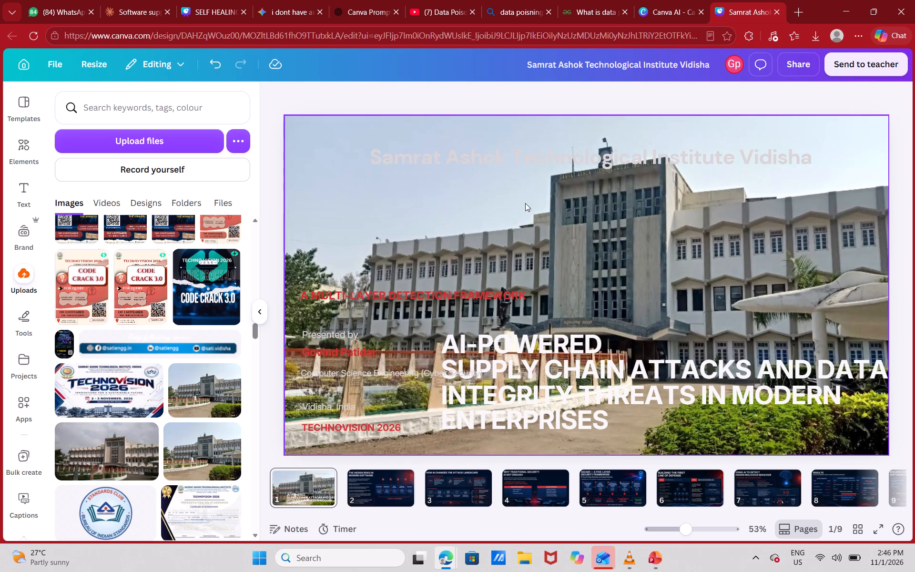
Look through the recent designs on the Canva home page, and return to the institute presentation's cover slide.
click(532, 152)
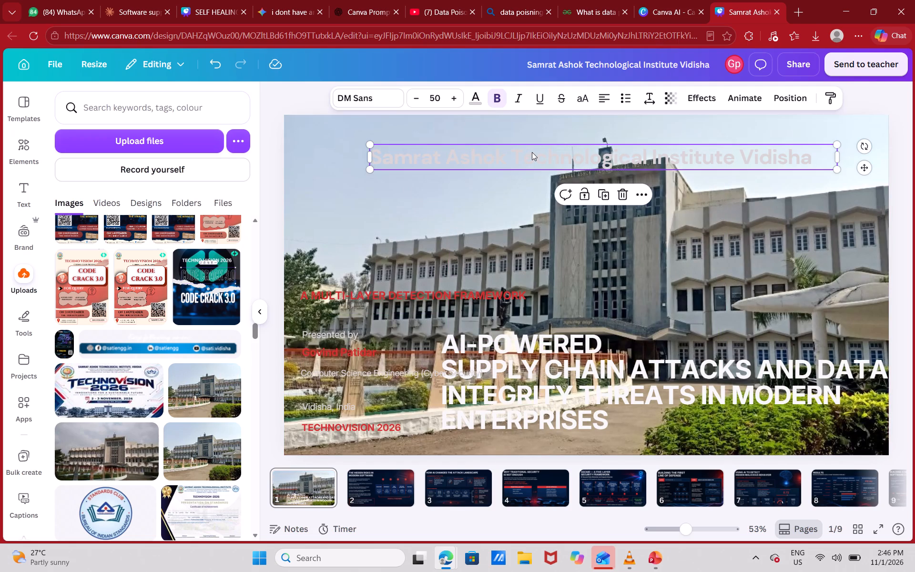
click(662, 0)
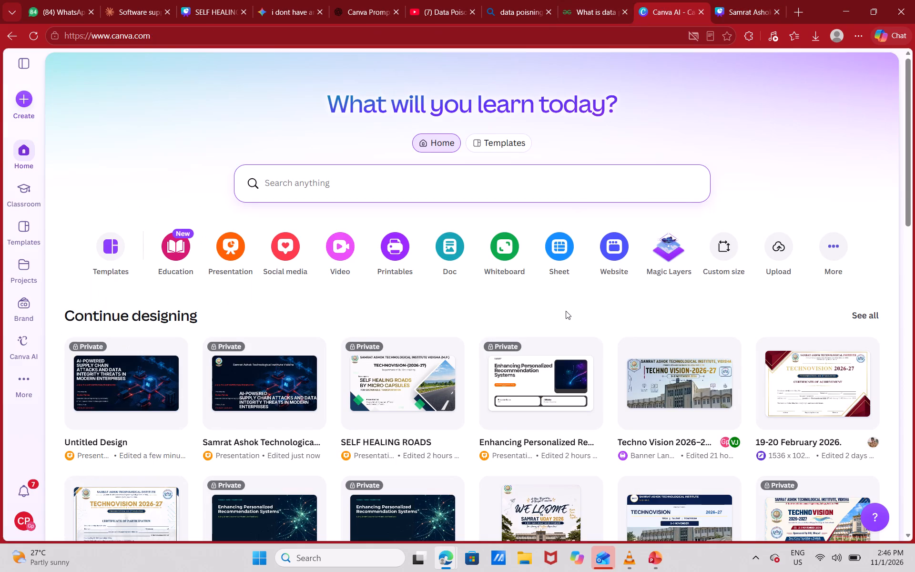
scroll(566, 311, down, 1)
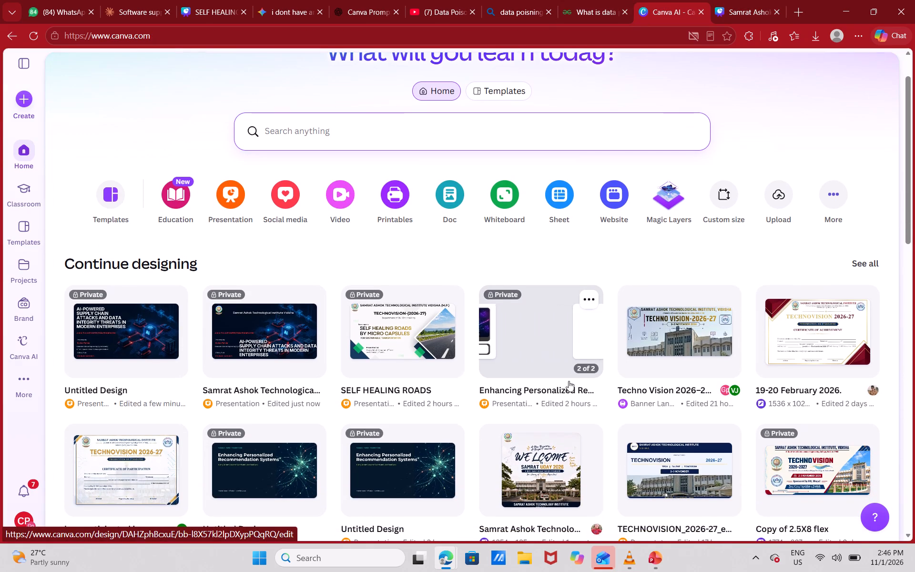
scroll(569, 381, down, 2)
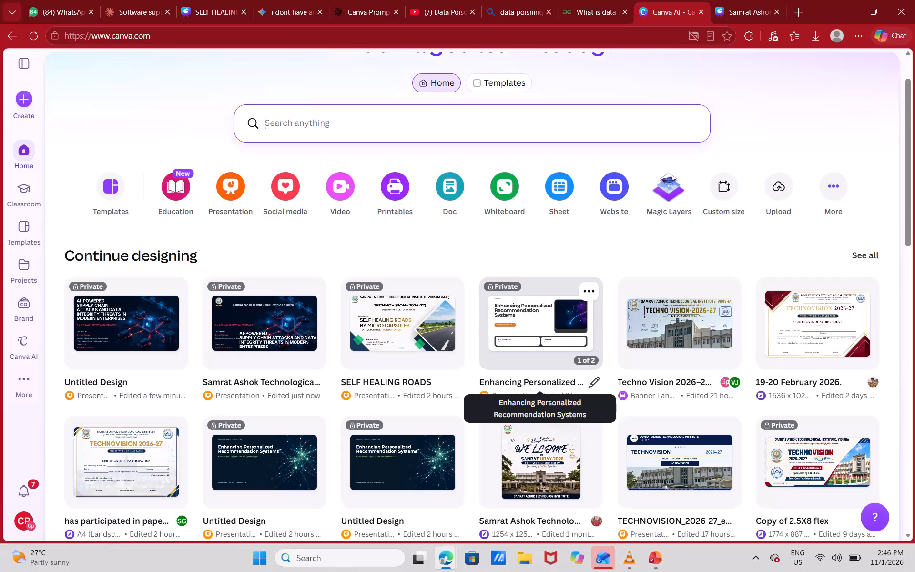
key(alt+Tab)
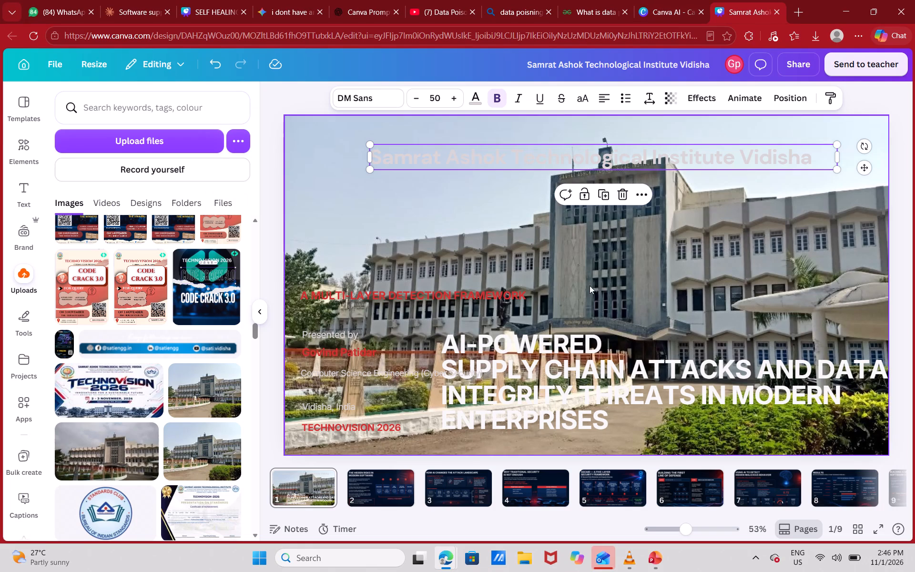
Recolour the "Samrat Ashok Technological Institute Vidisha" heading on the cover slide to the darkest navy of the photo colours.
click(476, 94)
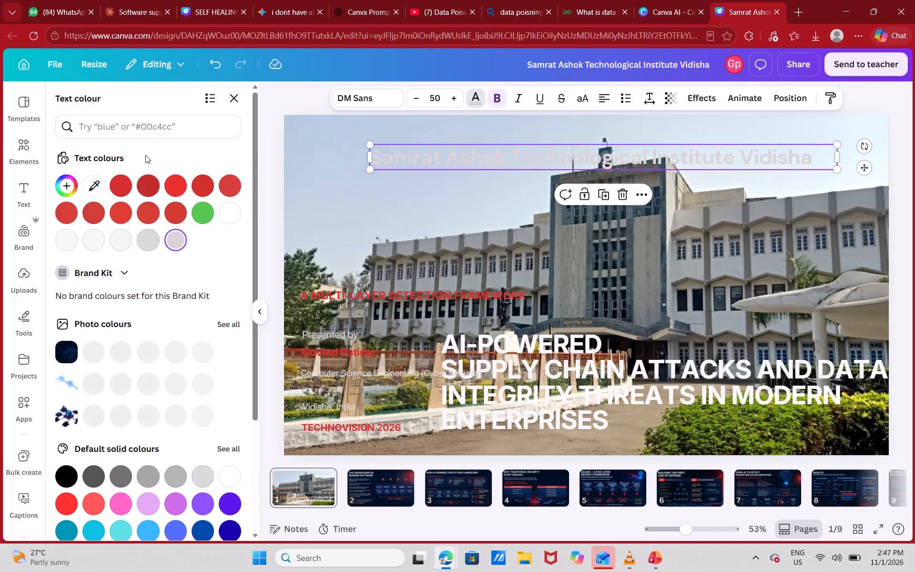
click(94, 351)
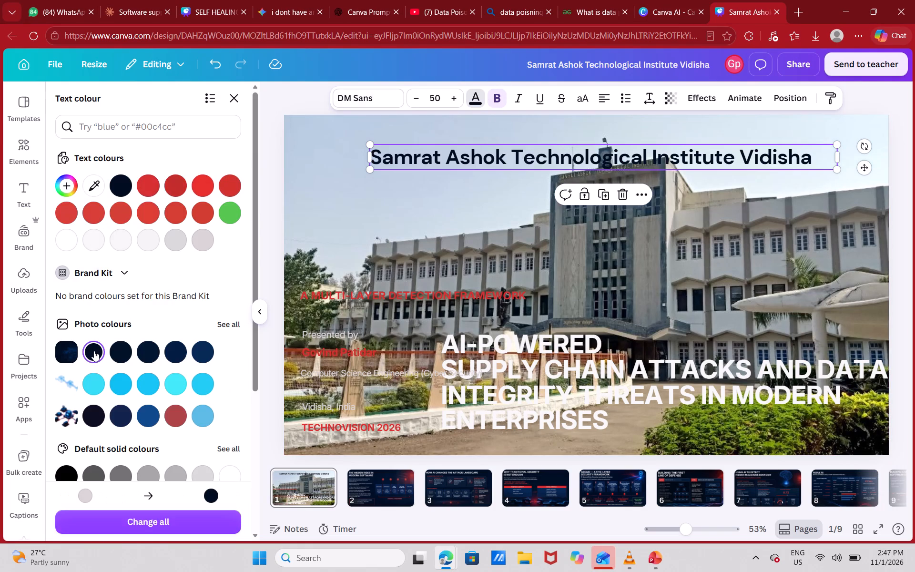
click(64, 353)
double_click(285, 91)
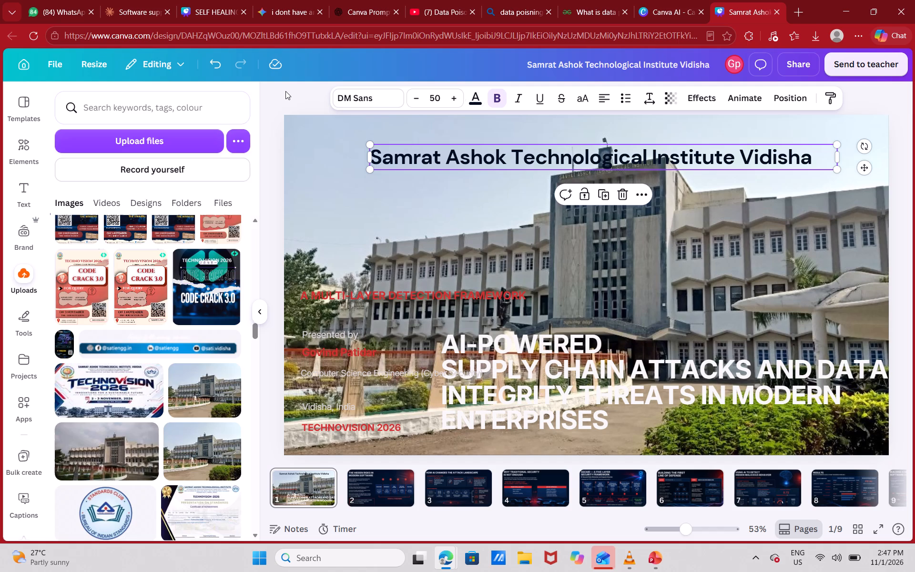
click(630, 146)
Open the Samrat Uday 2026 welcome design from the recent designs, examine its building cover, and return to the presentation.
key(alt+Tab)
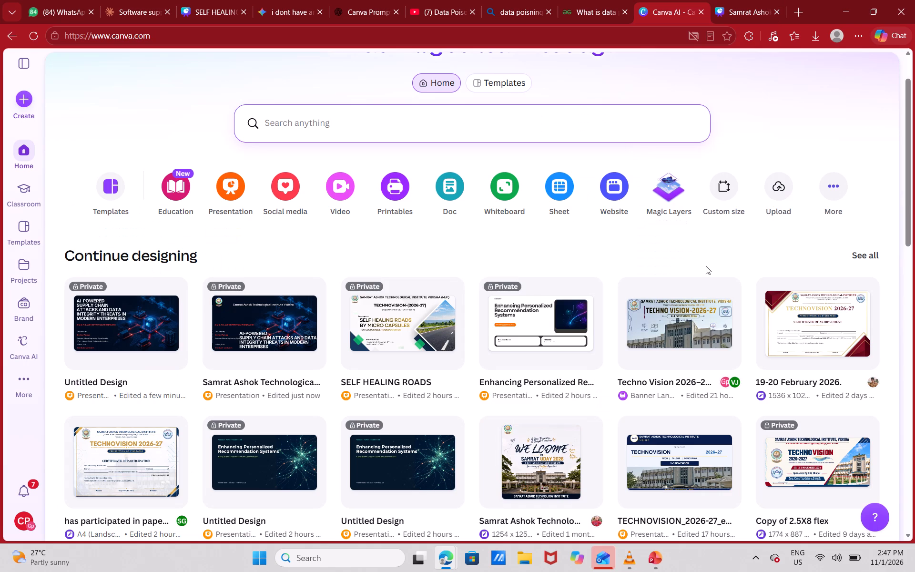
scroll(707, 406, down, 1)
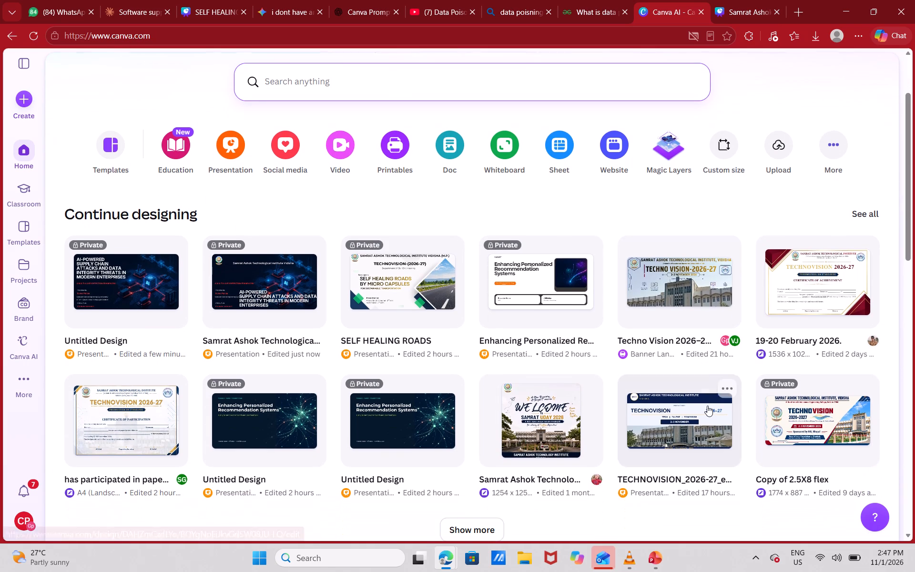
click(558, 422)
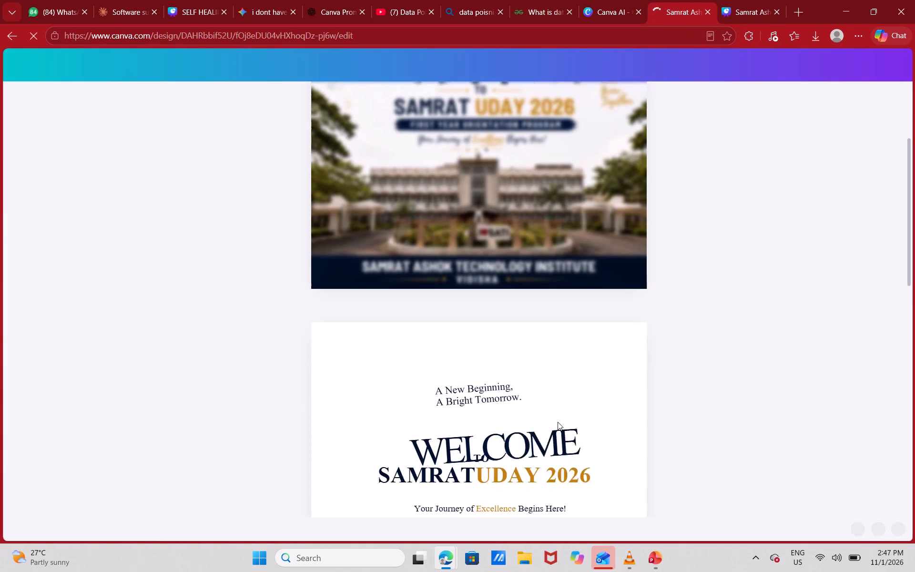
scroll(753, 292, down, 2)
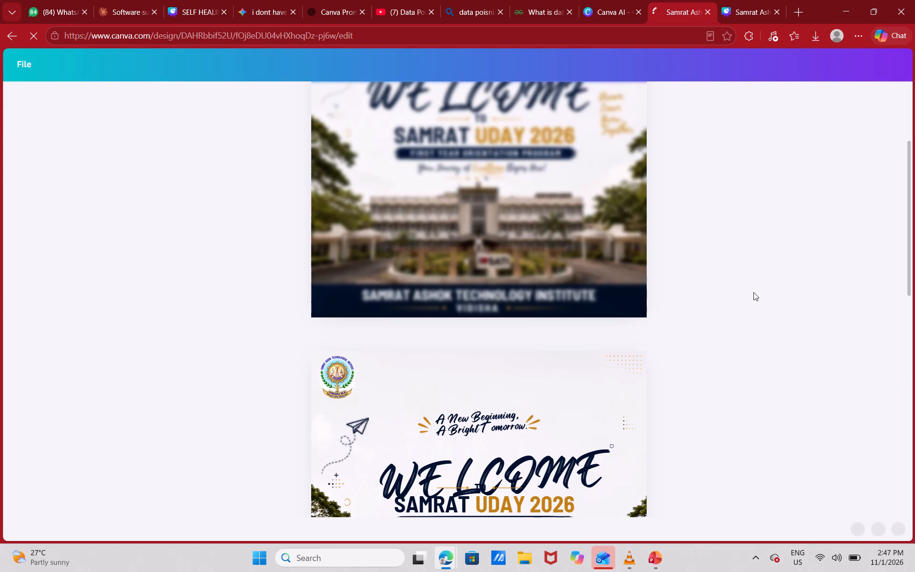
click(574, 241)
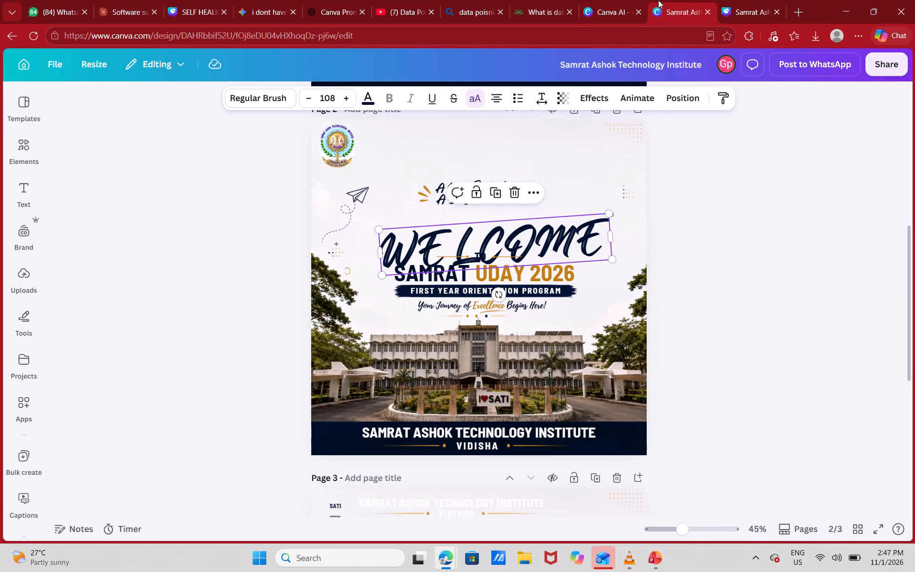
click(715, 0)
click(729, 0)
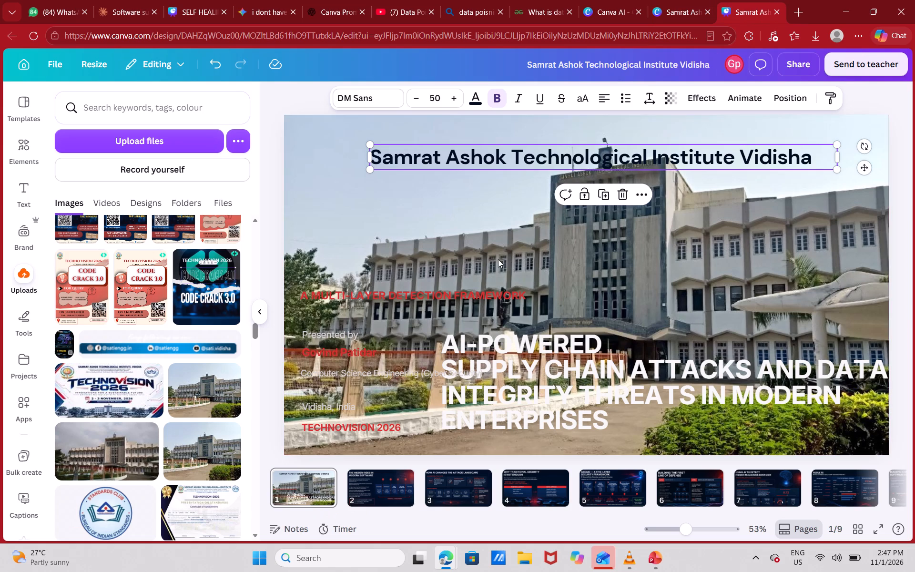
Set the transparency of the full-slide building photo on the cover to 55.
click(522, 260)
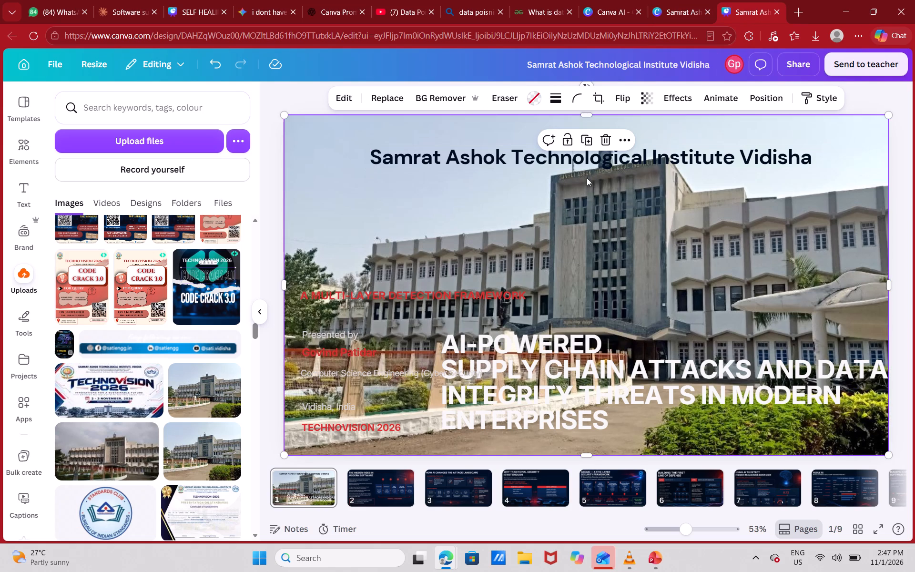
click(645, 102)
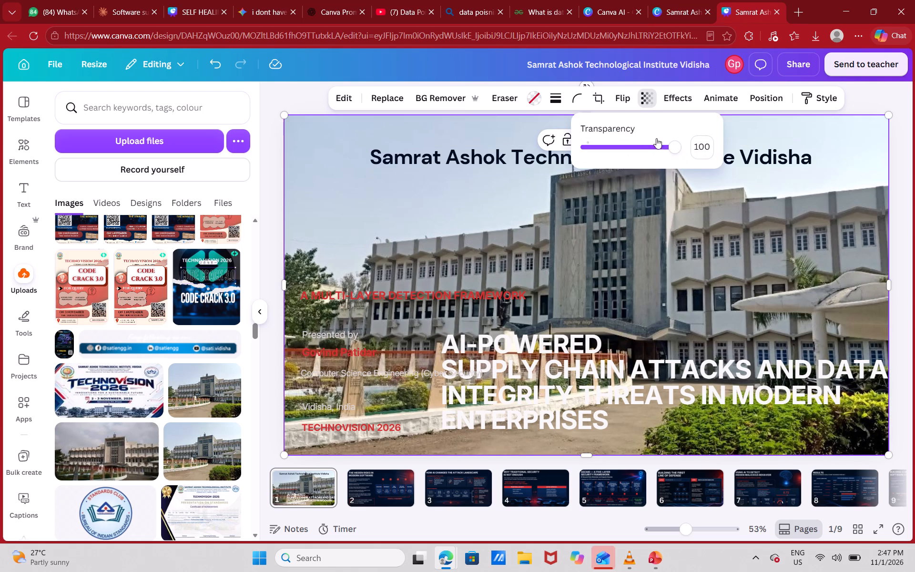
drag(657, 147, 649, 147)
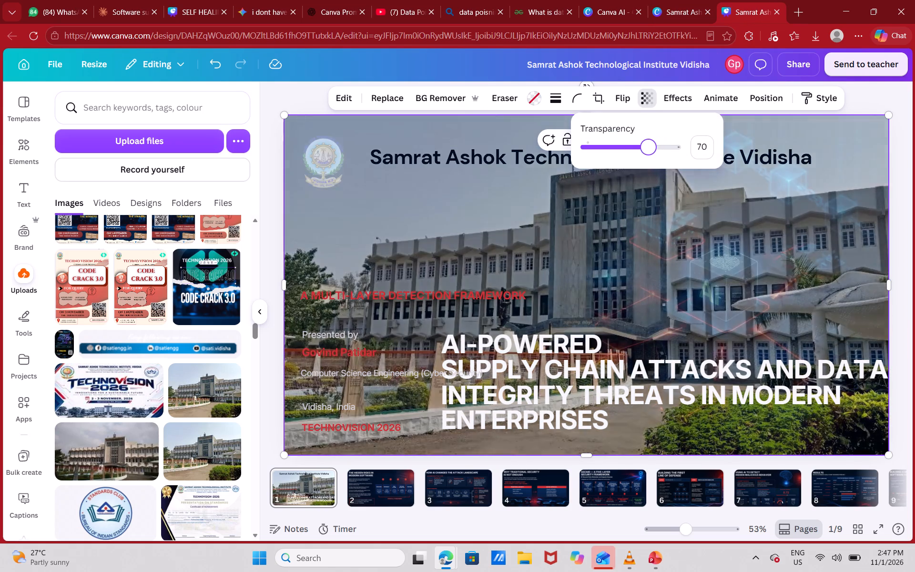
drag(649, 147, 636, 148)
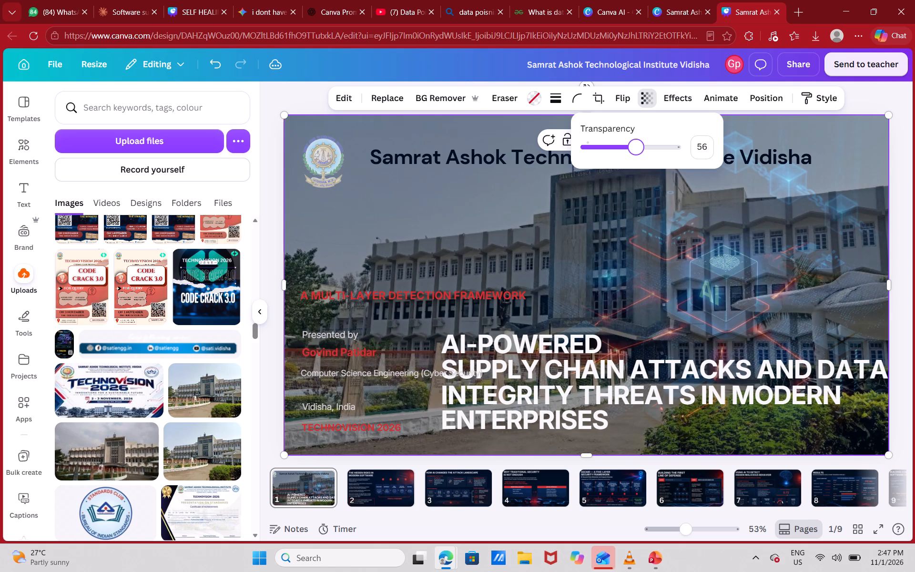
drag(636, 148, 632, 148)
drag(632, 148, 635, 150)
click(294, 89)
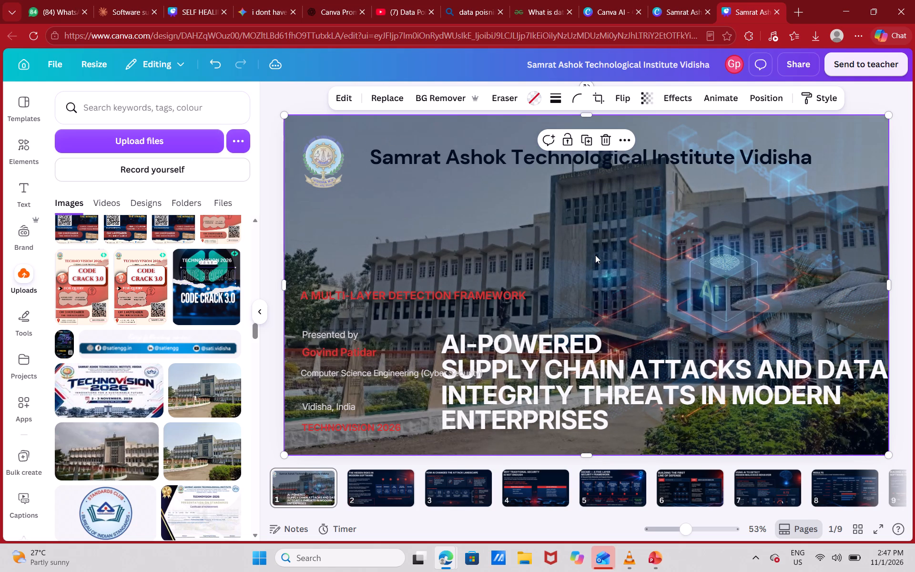
Send the building photo backward two layers, behind the institute logo and the AI supply chain graphic.
click(781, 261)
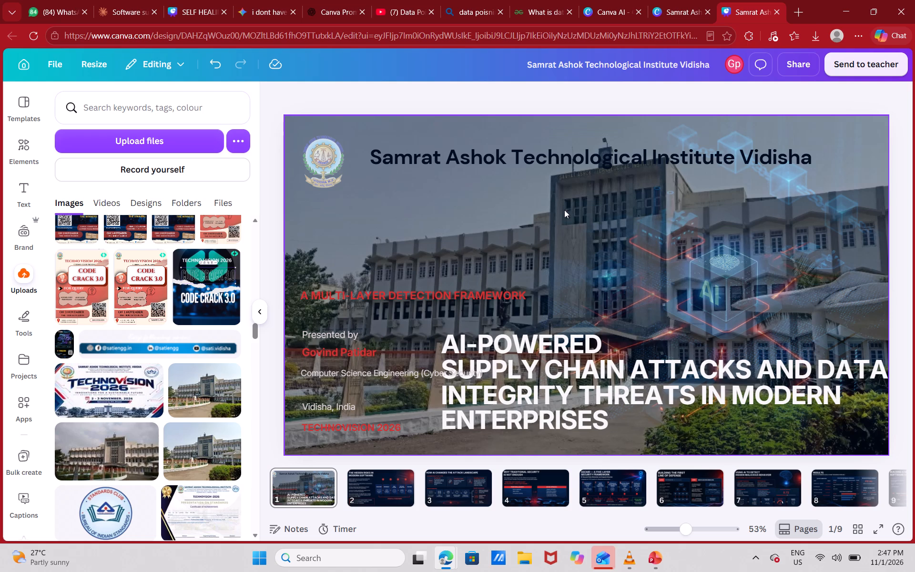
click(324, 154)
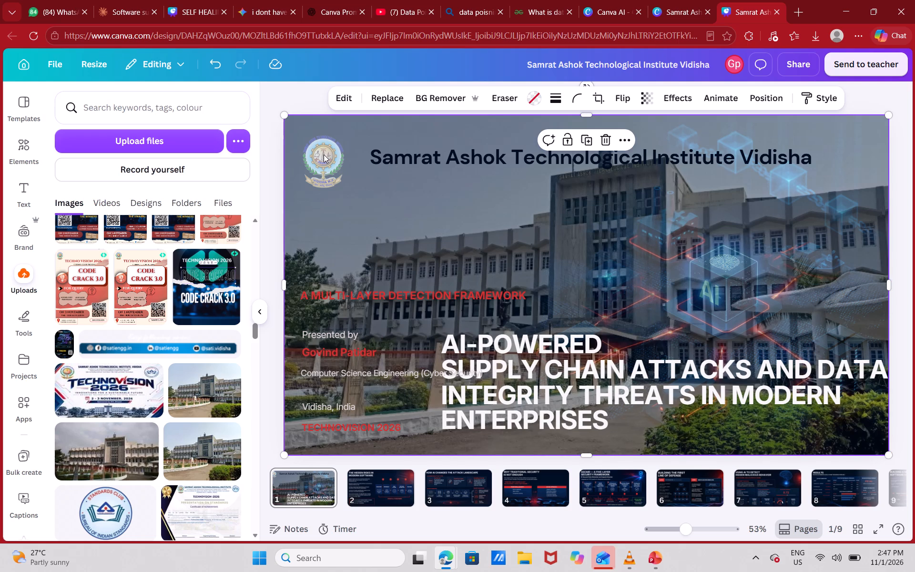
right_click(377, 190)
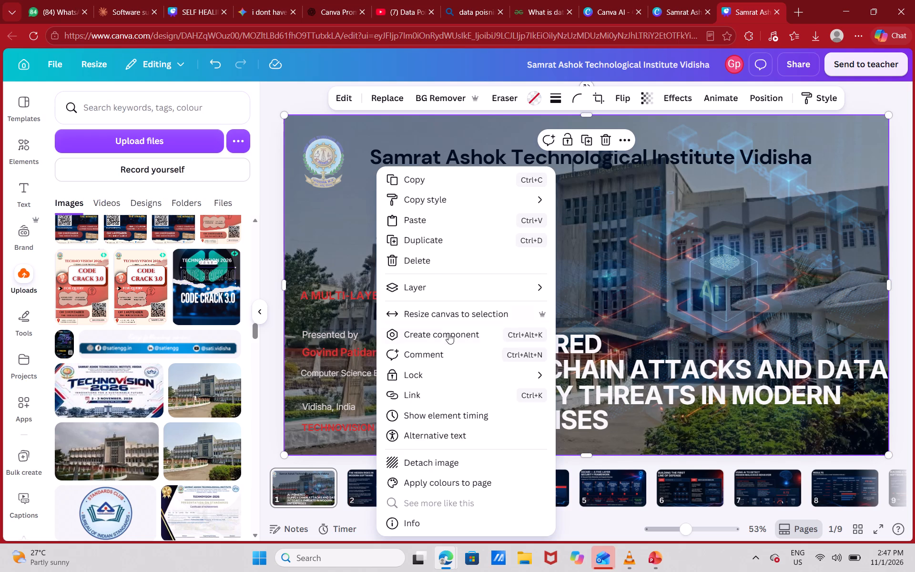
click(467, 282)
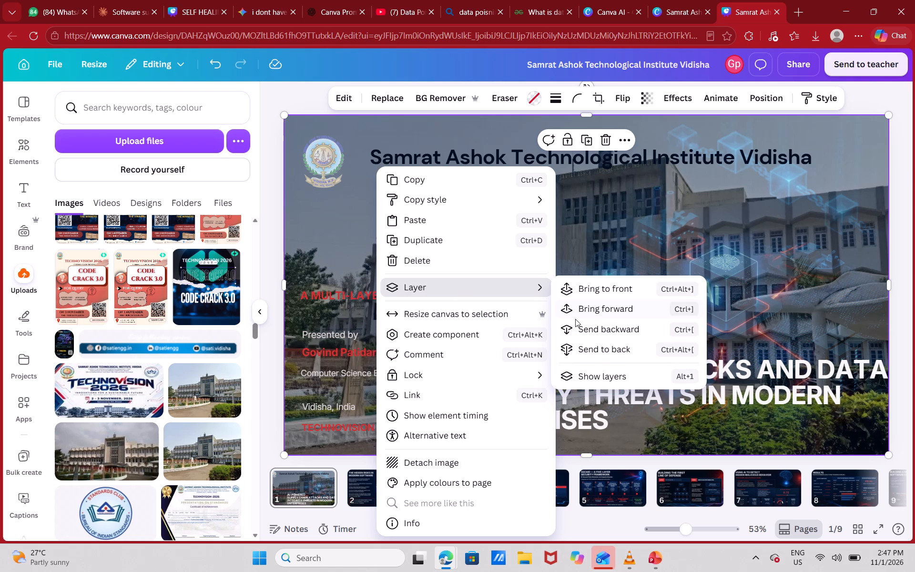
click(600, 326)
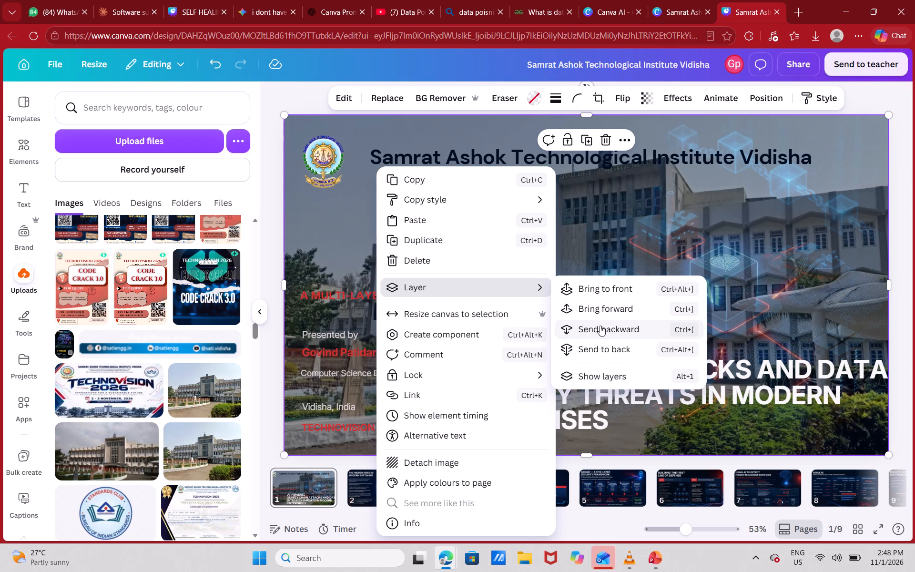
click(600, 326)
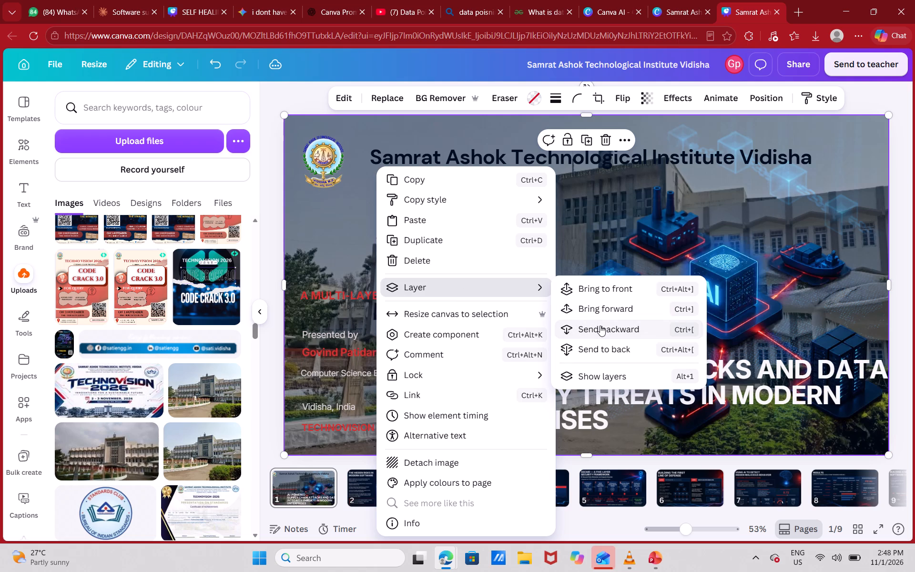
double_click(304, 93)
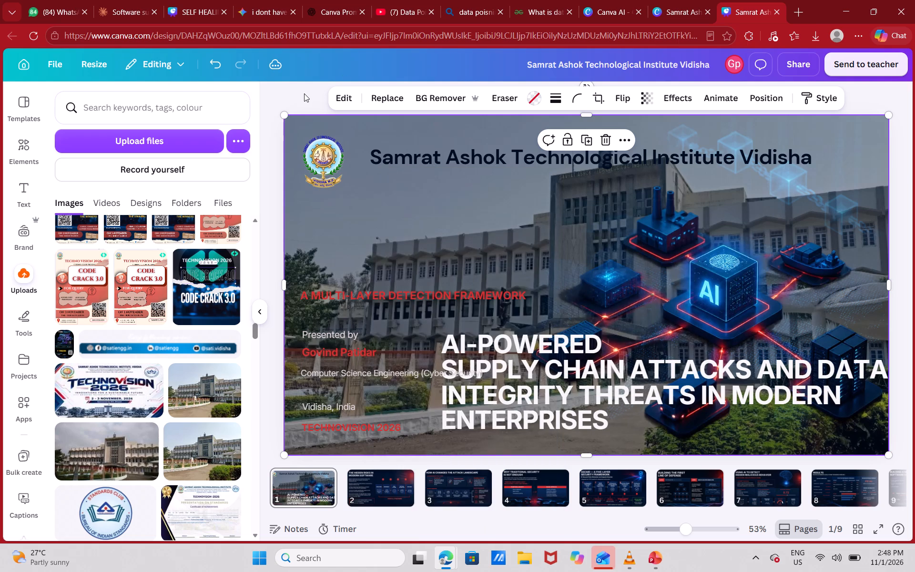
Set the transparency of the AI supply chain graphic on the cover slide to about 45.
click(740, 246)
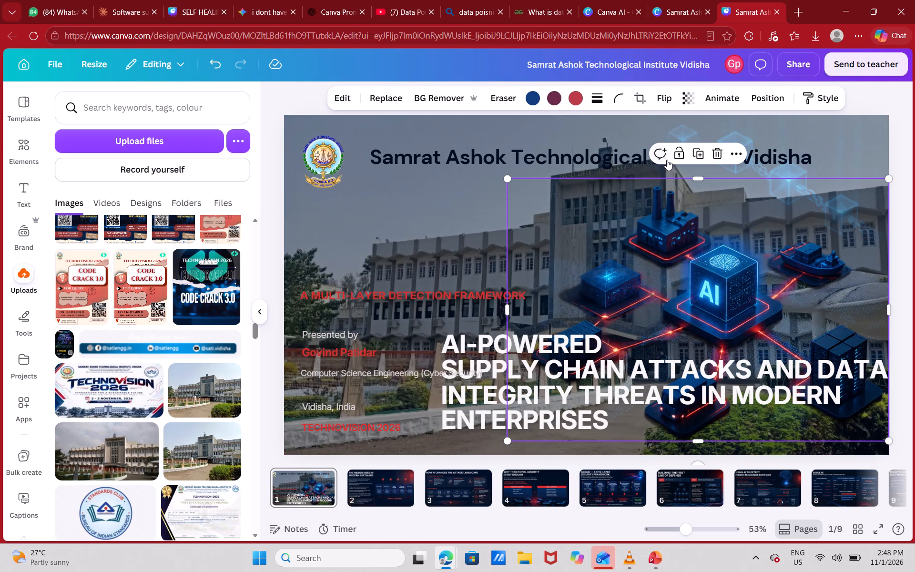
click(694, 95)
drag(708, 145, 675, 147)
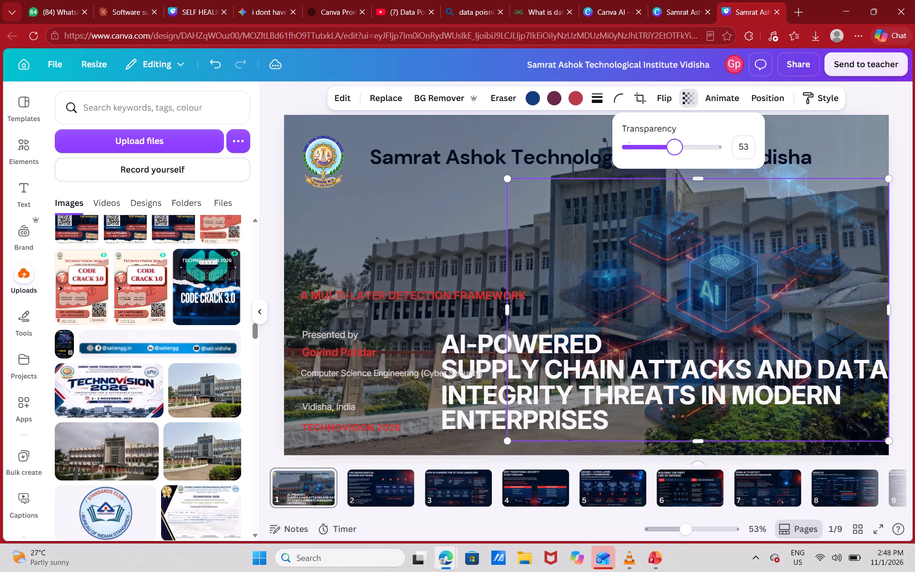
drag(675, 147, 668, 143)
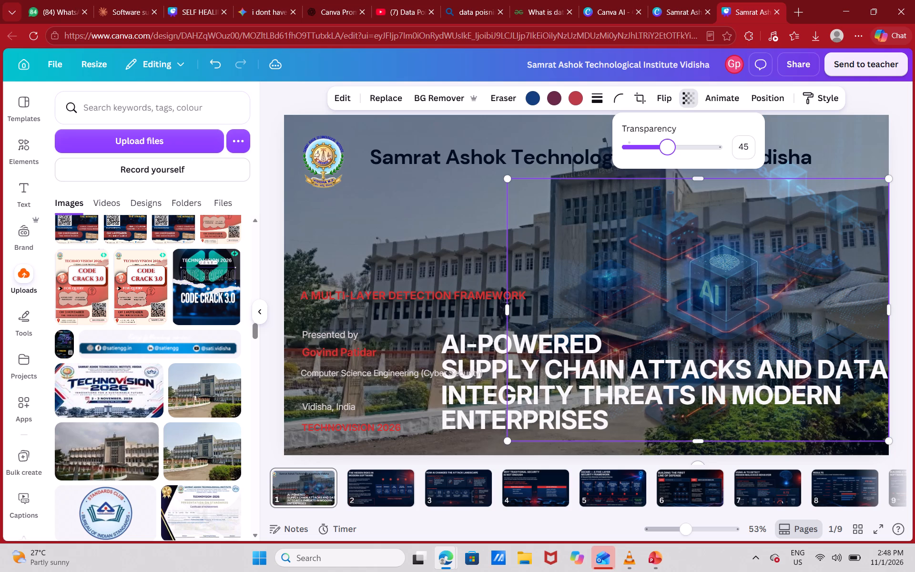
drag(668, 143, 670, 144)
Delete the semi-transparent AI supply chain graphic from the cover slide.
click(657, 229)
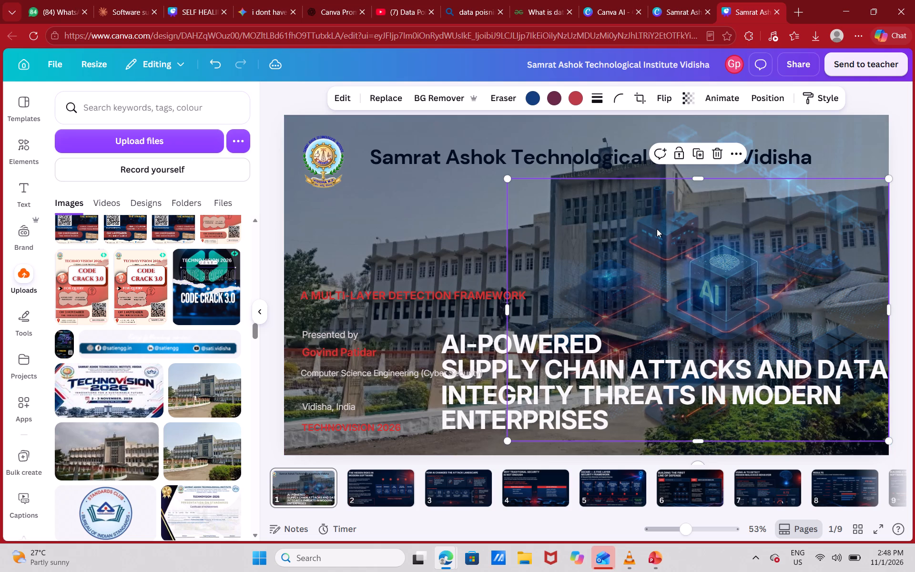
key(BackSpace)
key(BackSpace)
click(710, 274)
key(BackSpace)
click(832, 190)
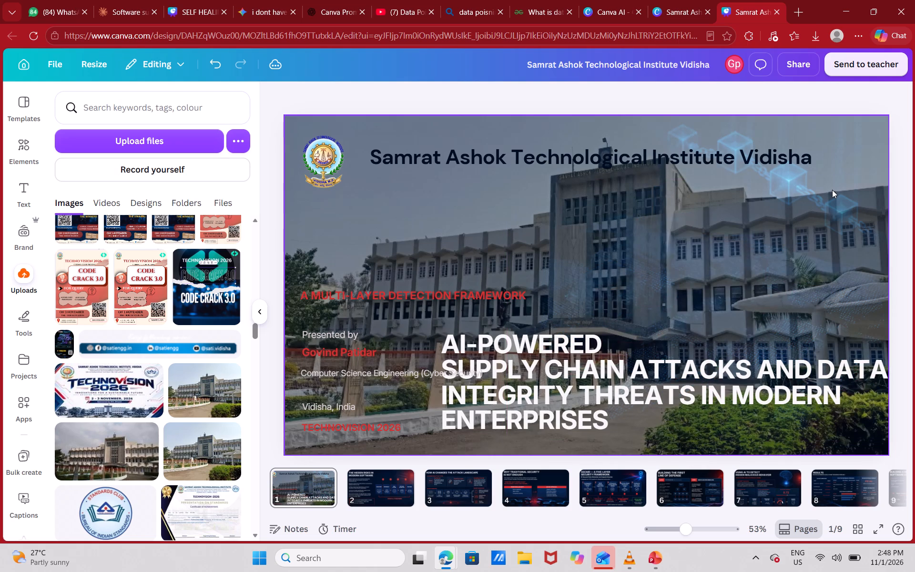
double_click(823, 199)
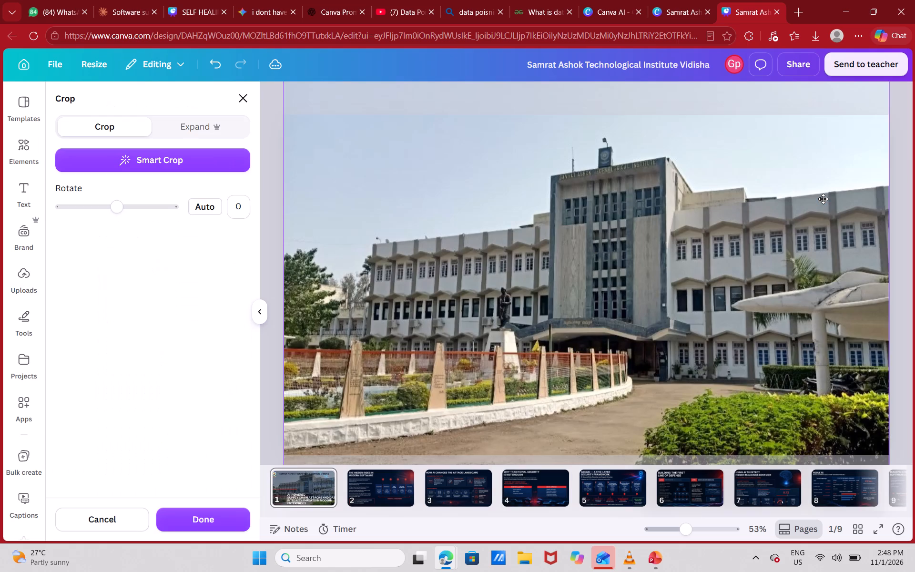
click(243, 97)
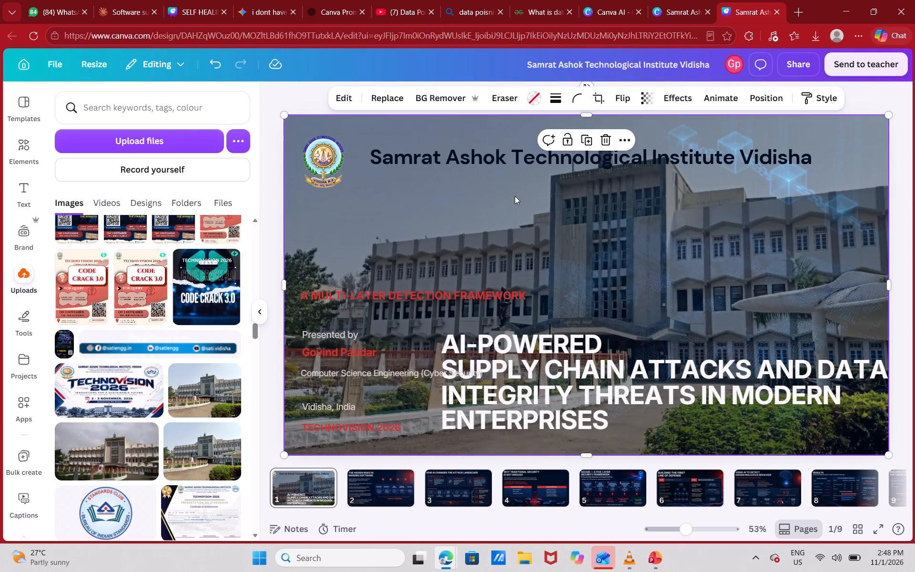
Search the elements library for cybersecurity, replacing the previous frame search.
click(20, 135)
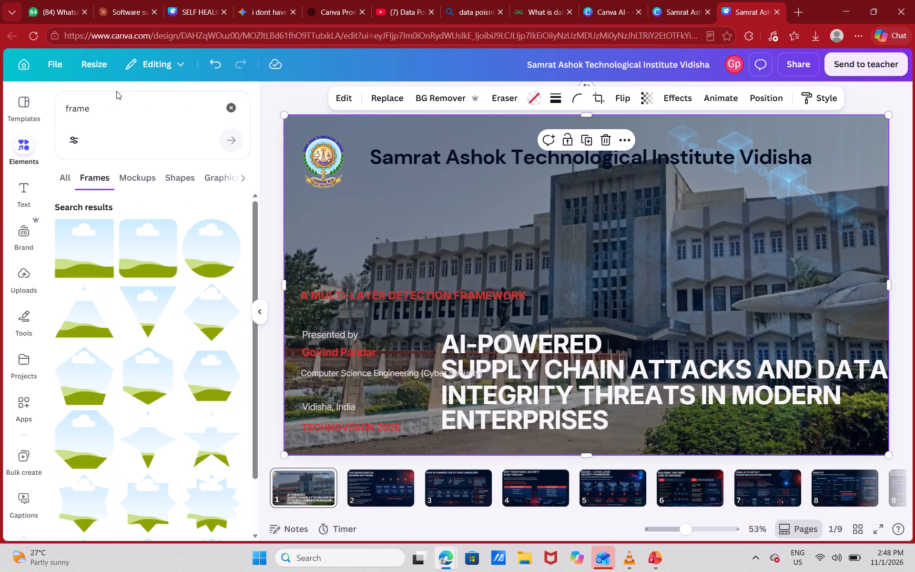
click(232, 104)
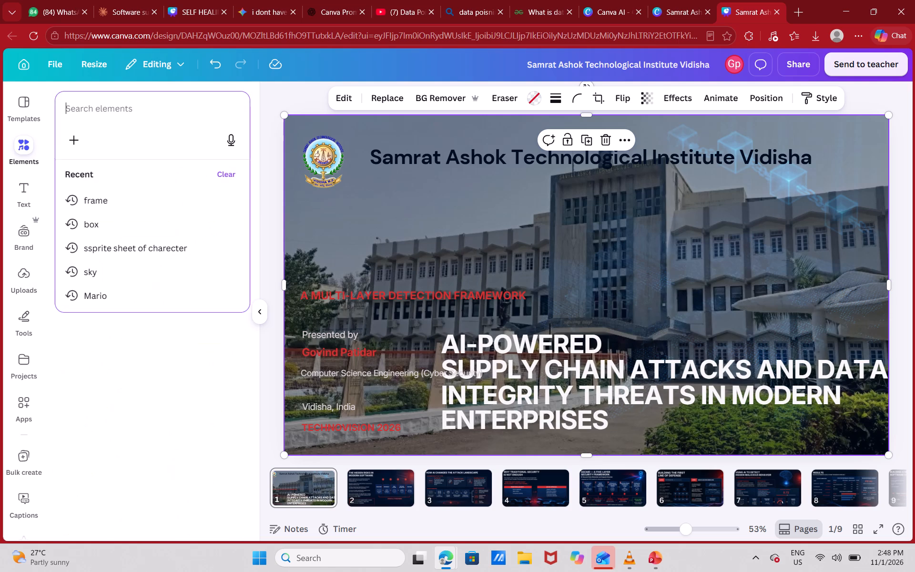
click(203, 110)
text(bloc)
key(k)
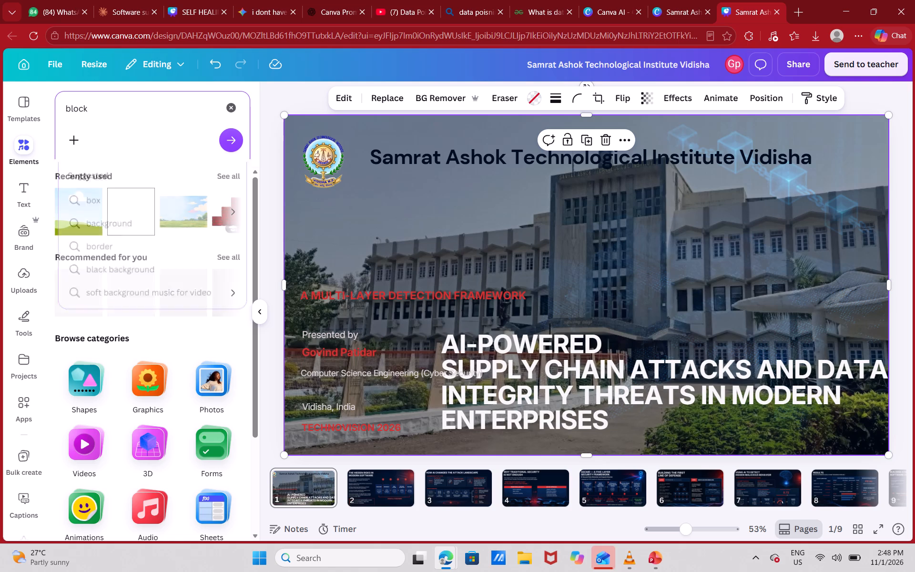
key(BackSpace)
key(BackSpace)
key(BackSpace)
key(BackSpace)
key(BackSpace)
key(BackSpace)
key(BackSpace)
key(BackSpace)
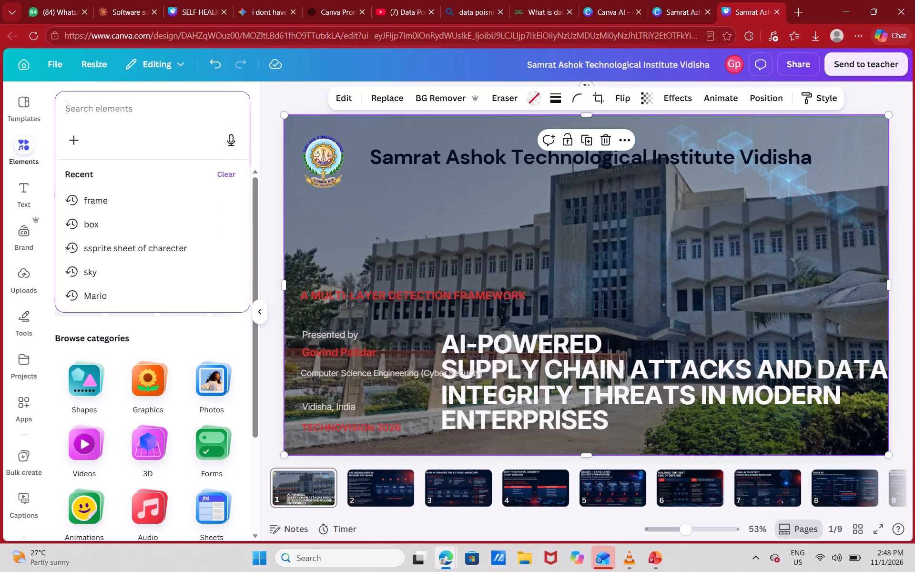
key(BackSpace)
text(cyber)
text(security)
key(space)
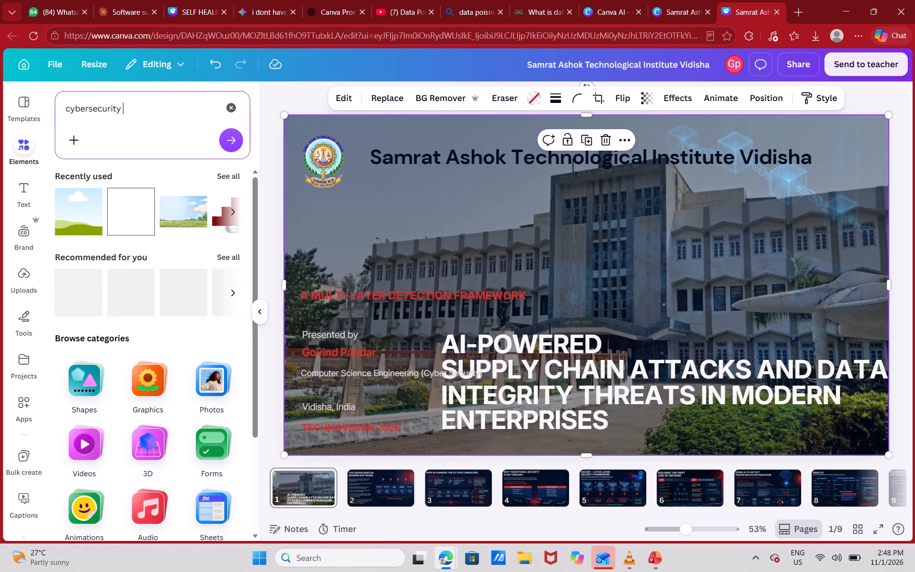
key(Return)
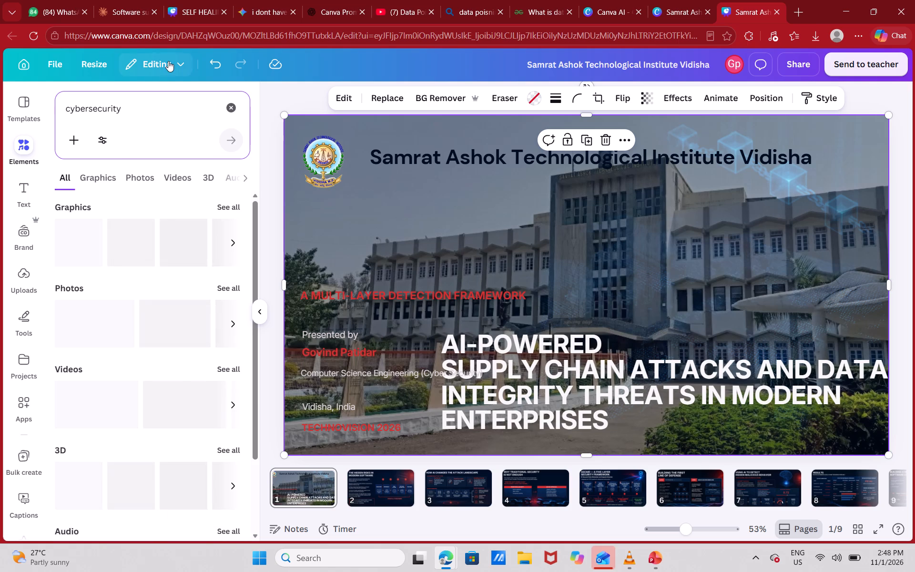
Limit the cybersecurity results to graphics and examine them for one that suits the cover slide.
click(100, 178)
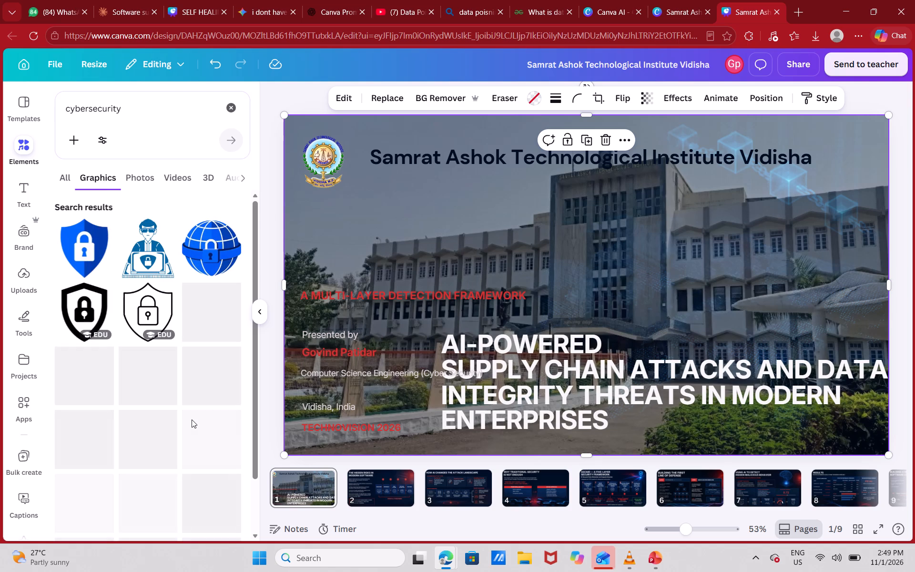
scroll(192, 419, down, 1)
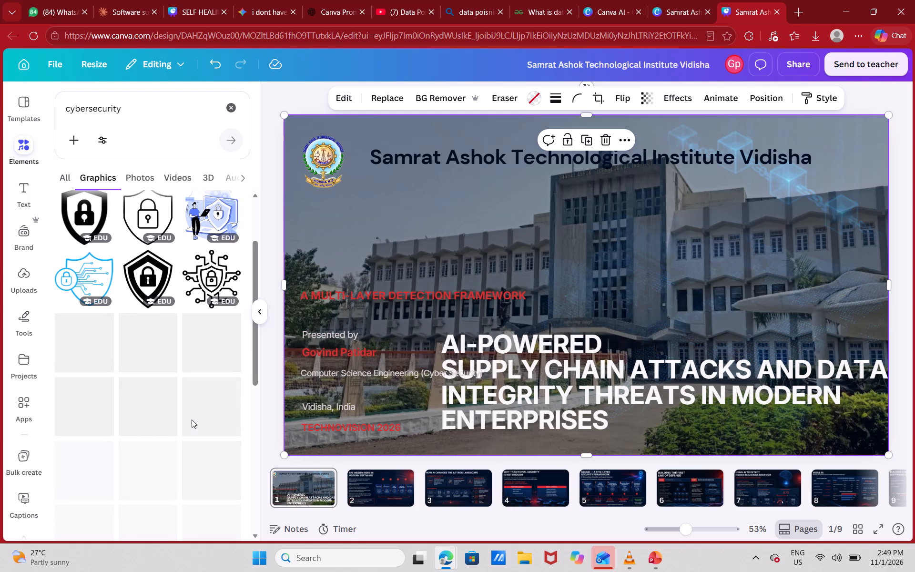
scroll(192, 419, down, 2)
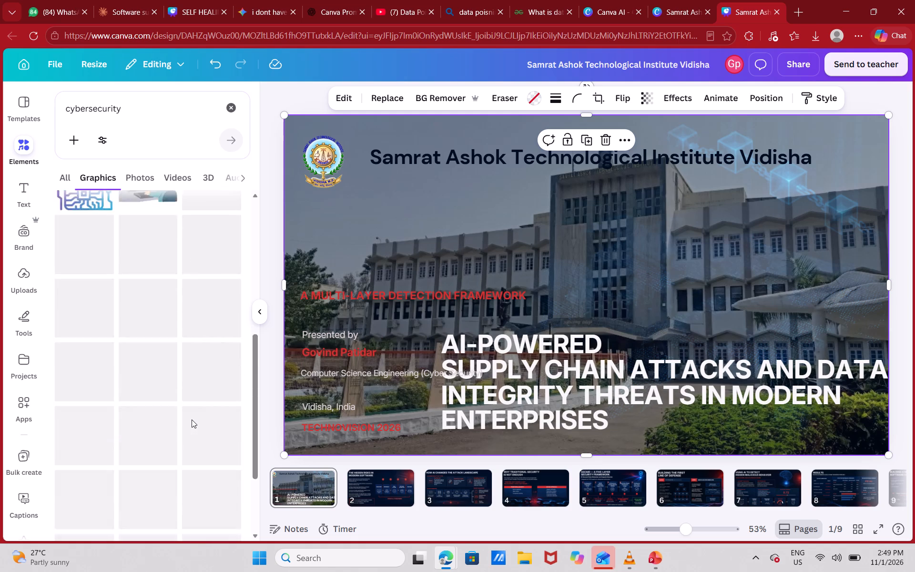
scroll(192, 419, up, 1)
scroll(192, 419, down, 2)
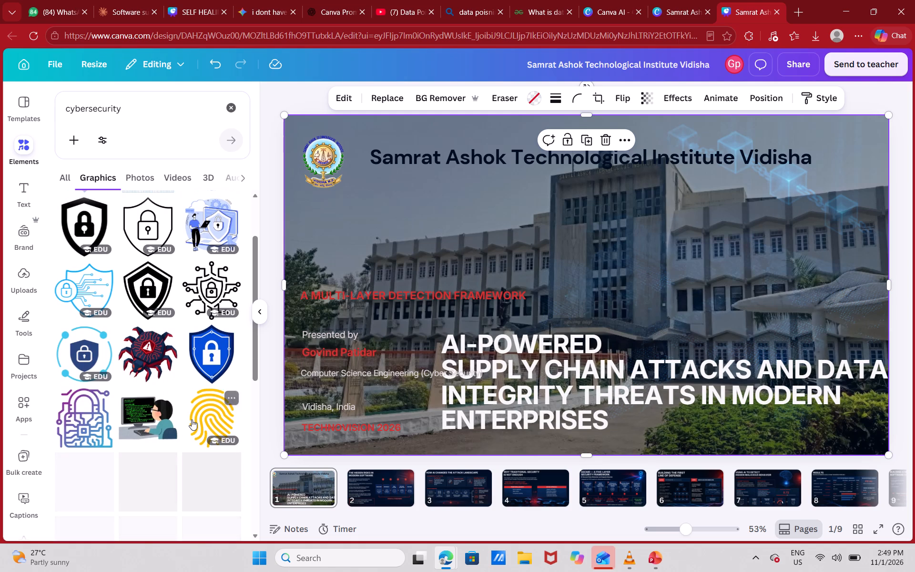
scroll(192, 419, down, 2)
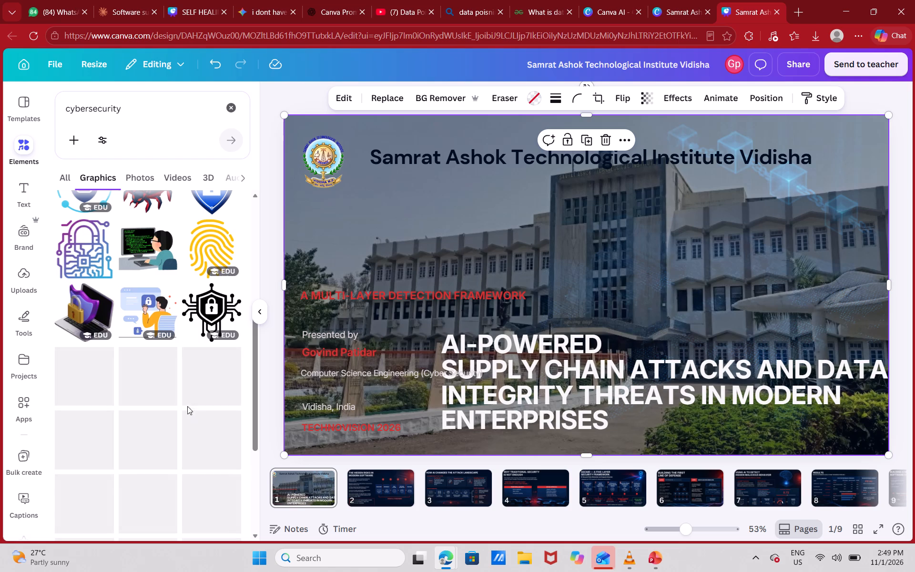
scroll(176, 394, down, 1)
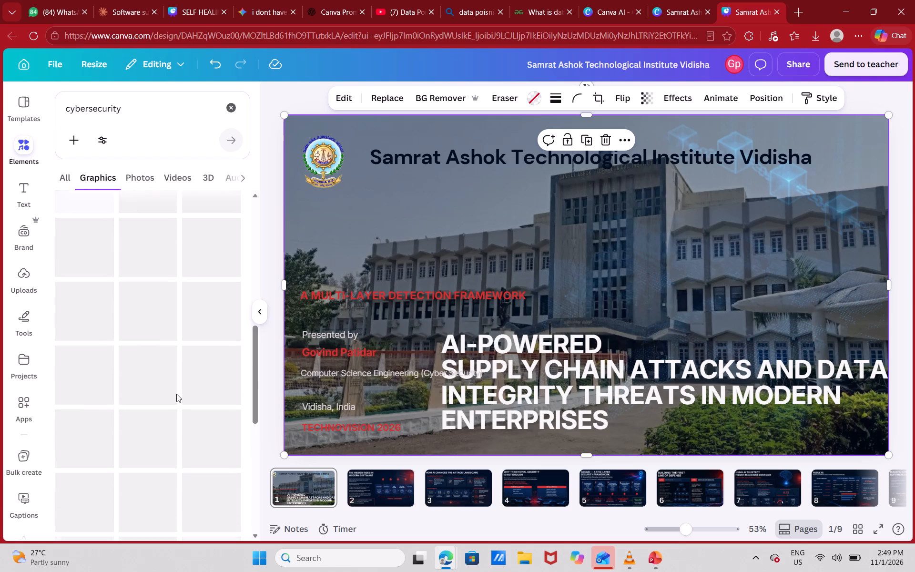
scroll(176, 394, up, 2)
scroll(176, 394, down, 1)
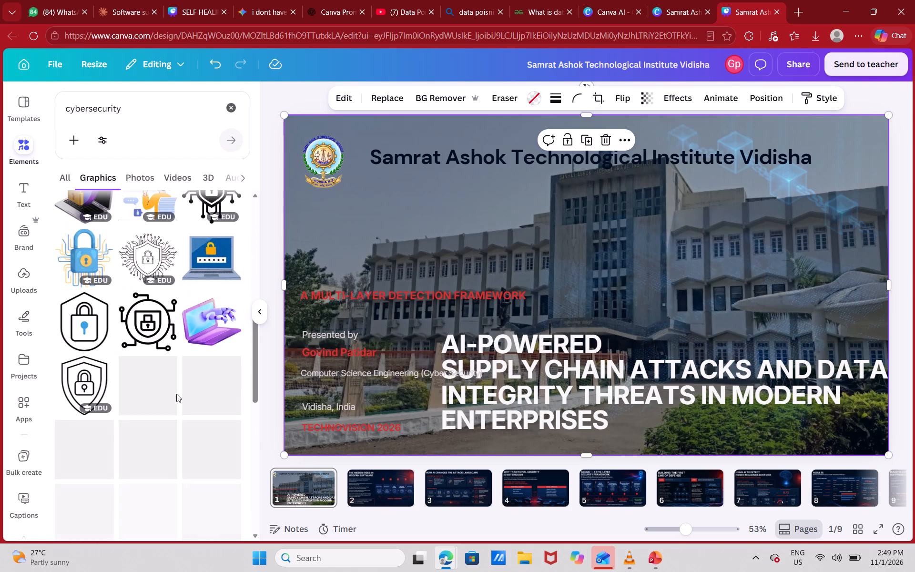
scroll(176, 394, up, 1)
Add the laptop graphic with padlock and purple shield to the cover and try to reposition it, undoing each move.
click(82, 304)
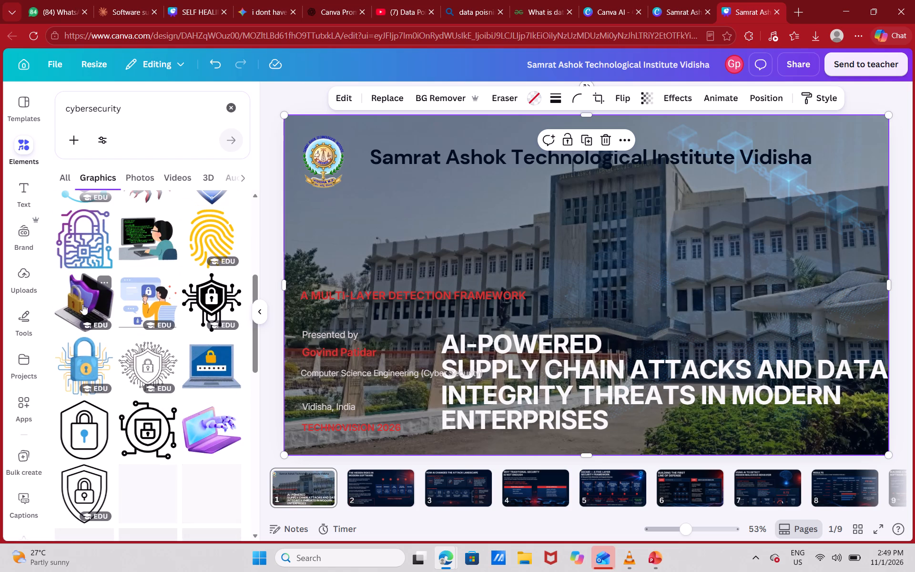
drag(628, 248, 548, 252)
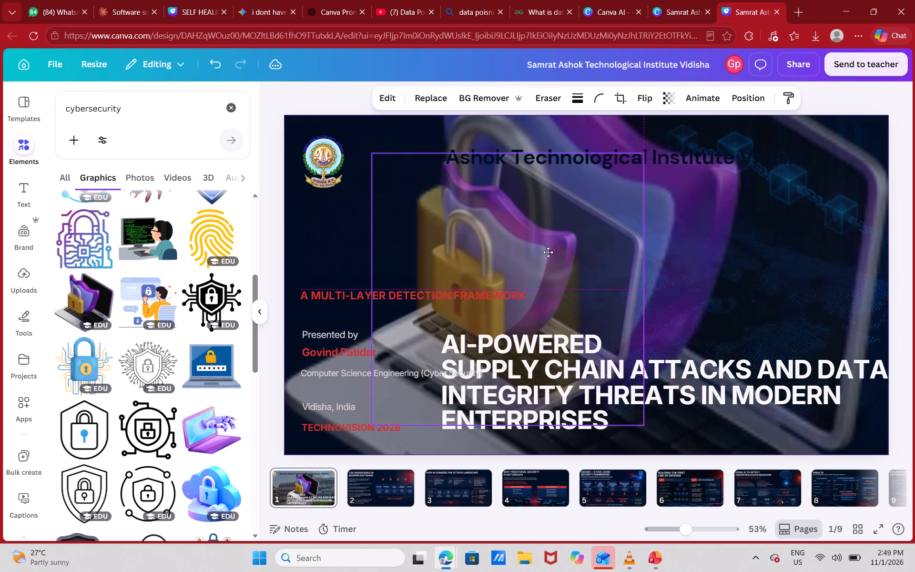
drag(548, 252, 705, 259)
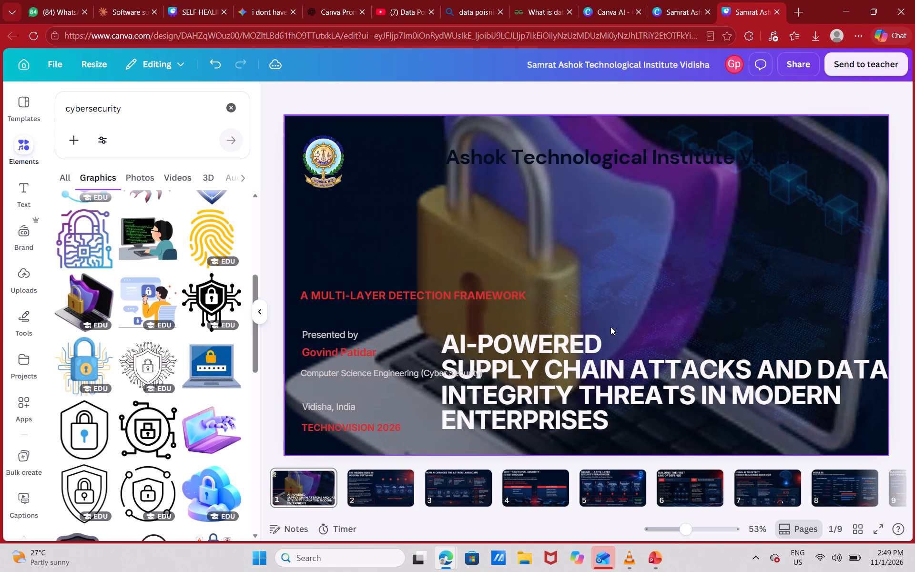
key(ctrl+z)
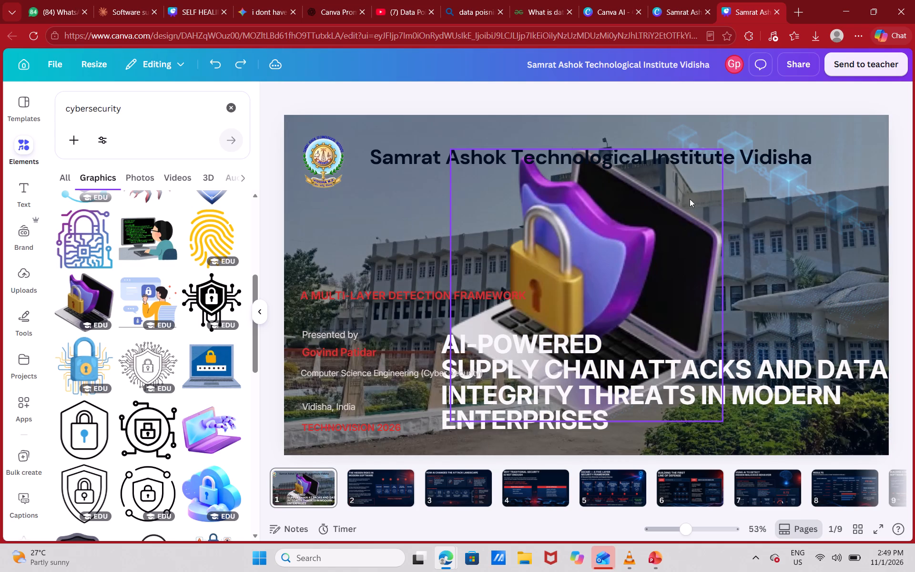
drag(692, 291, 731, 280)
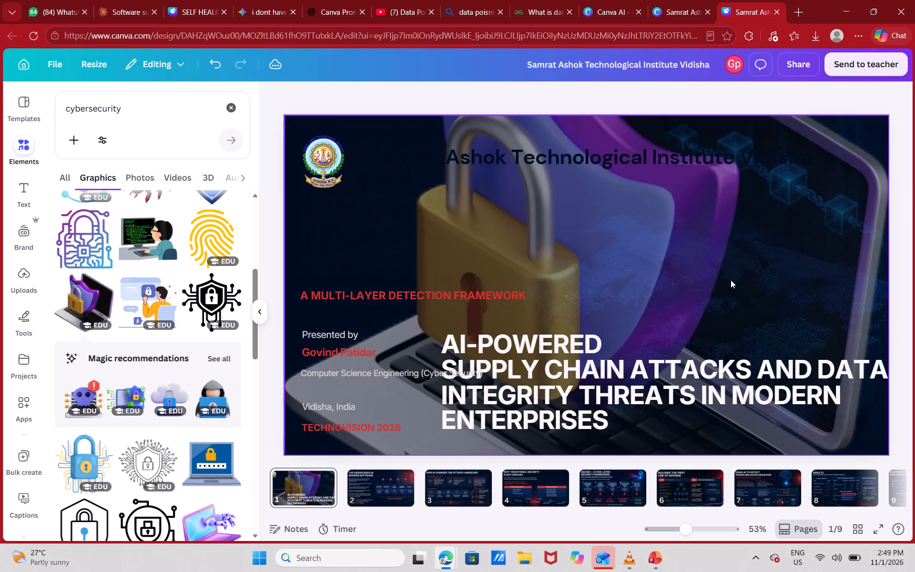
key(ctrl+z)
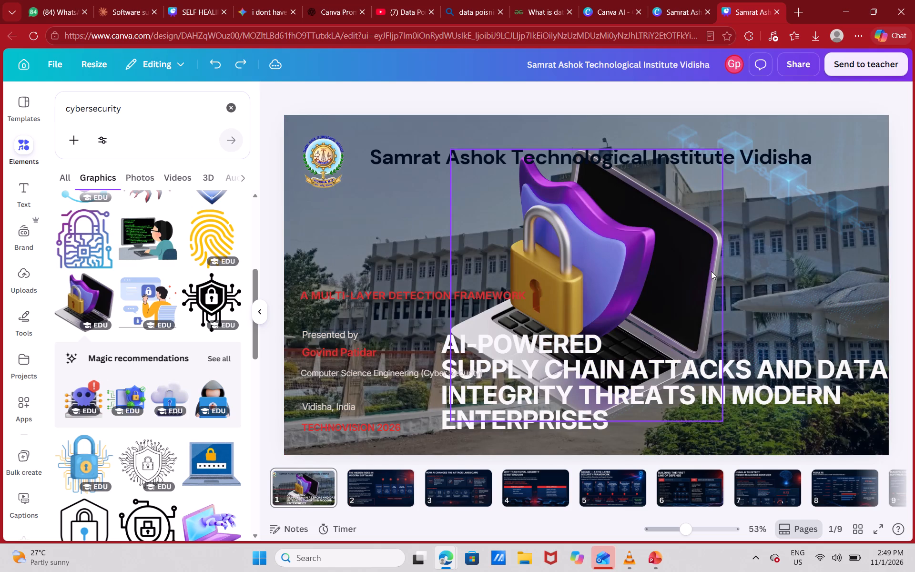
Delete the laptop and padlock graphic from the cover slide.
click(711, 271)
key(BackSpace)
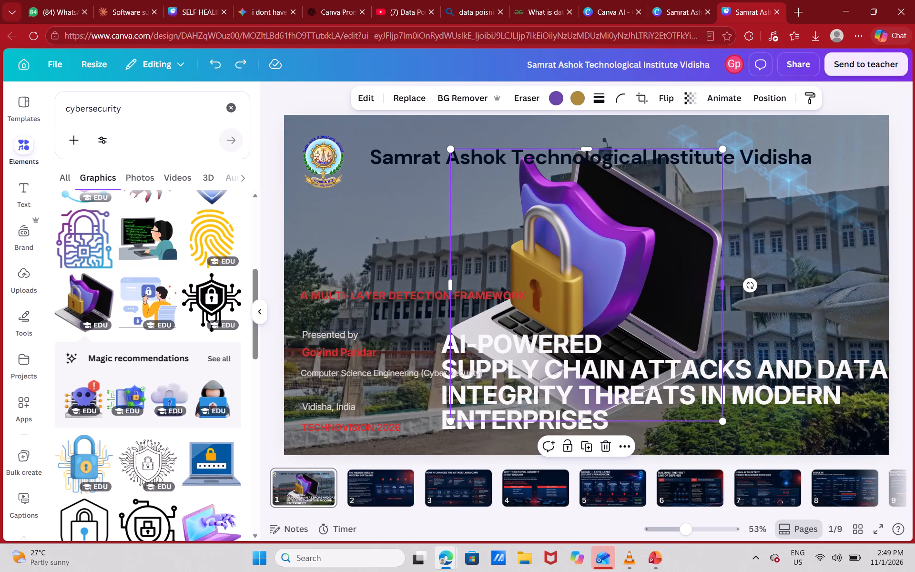
Send the full-slide building photo to the back of the cover, behind the blue blockchain cube graphic.
click(836, 208)
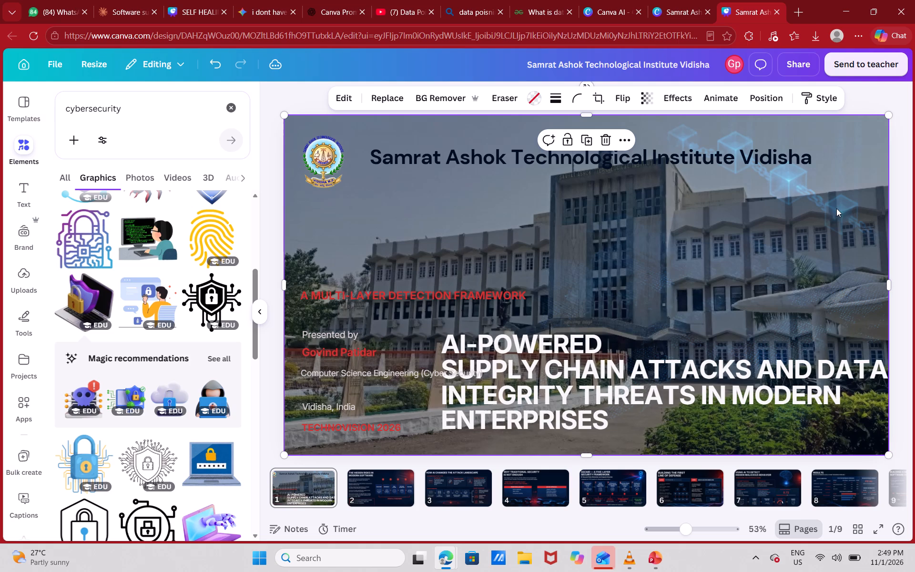
click(837, 212)
click(837, 212)
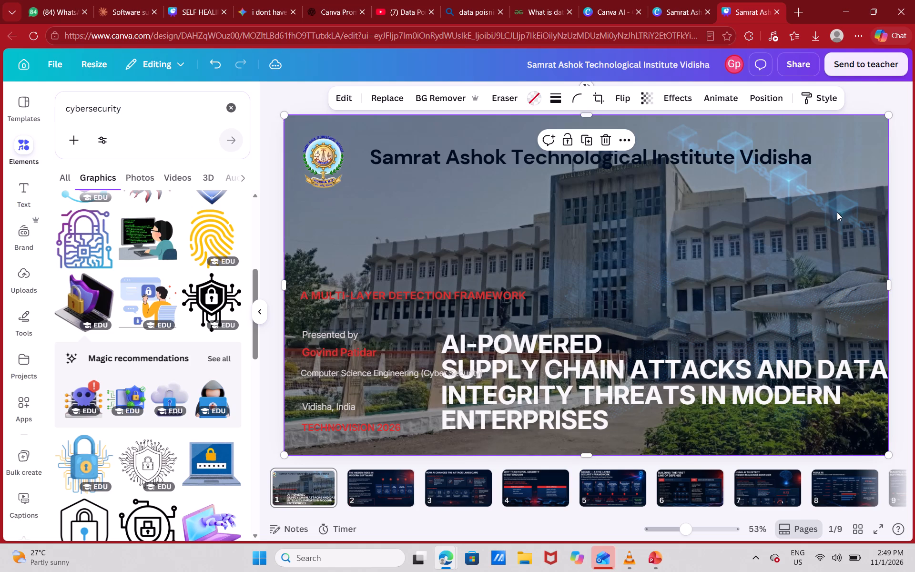
right_click(837, 212)
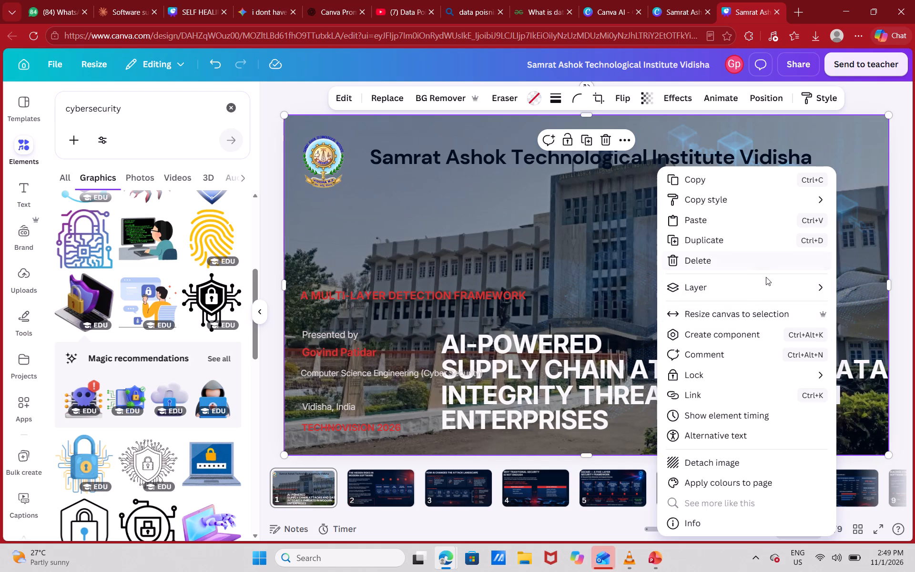
click(769, 286)
click(584, 344)
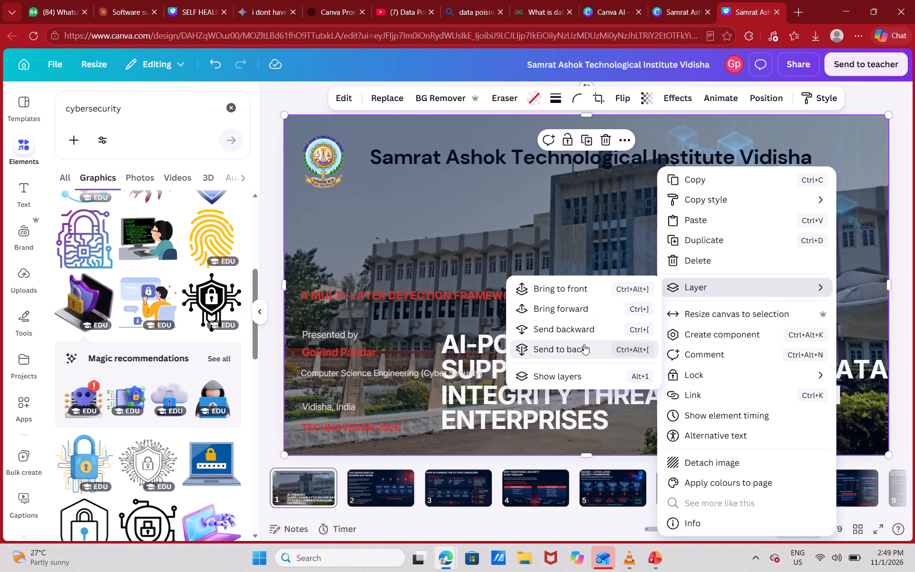
click(584, 344)
double_click(584, 344)
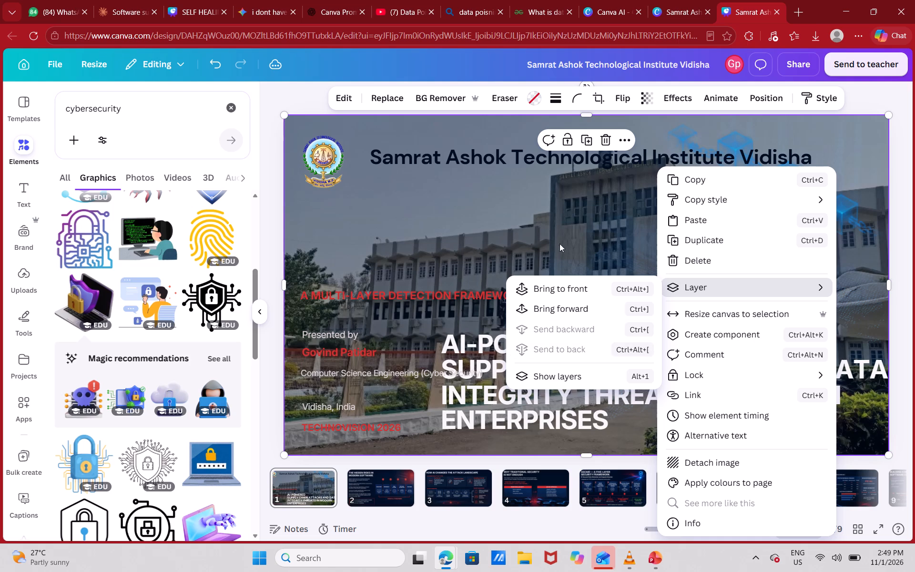
click(558, 212)
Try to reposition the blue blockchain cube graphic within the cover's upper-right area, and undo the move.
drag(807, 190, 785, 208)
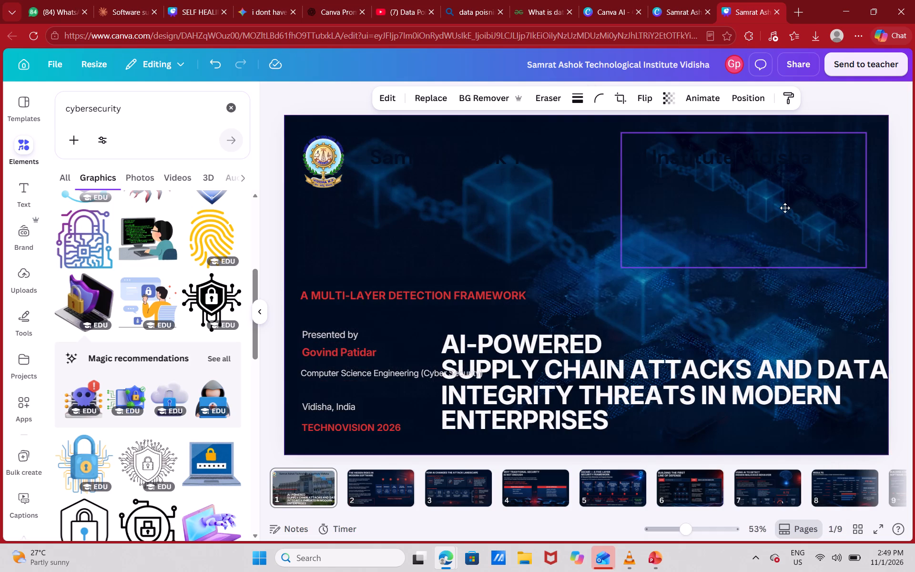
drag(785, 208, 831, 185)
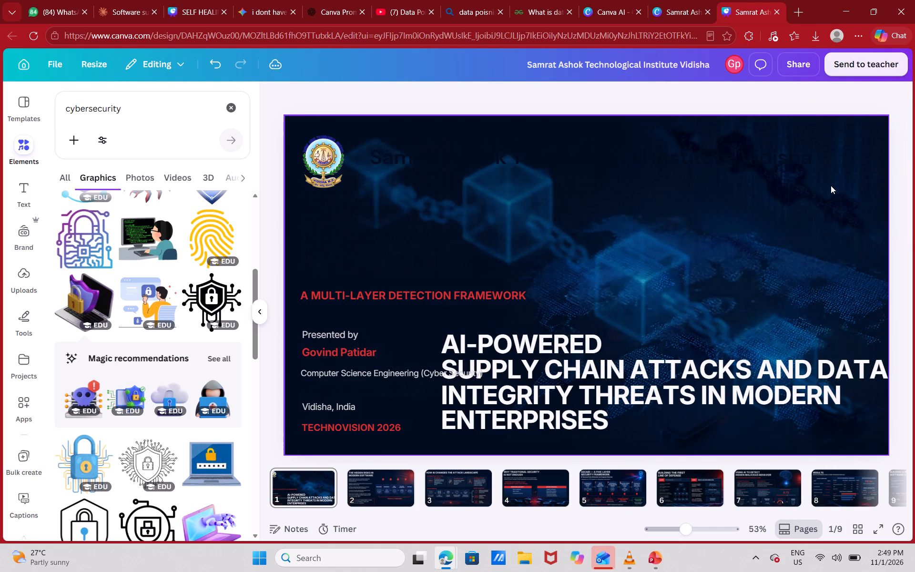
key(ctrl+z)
Duplicate the blue blockchain cube graphic on the cover and shift the copy down below the original.
click(831, 185)
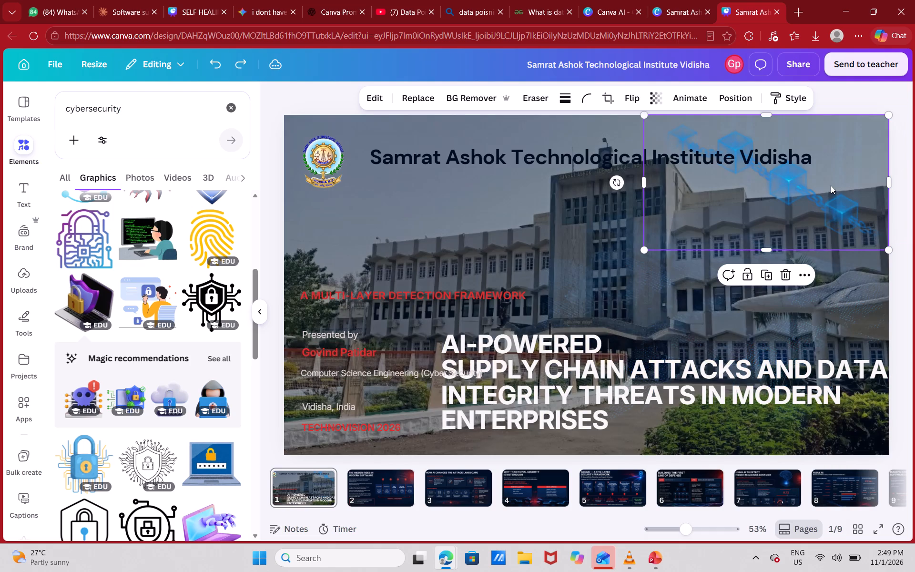
key(ctrl+c)
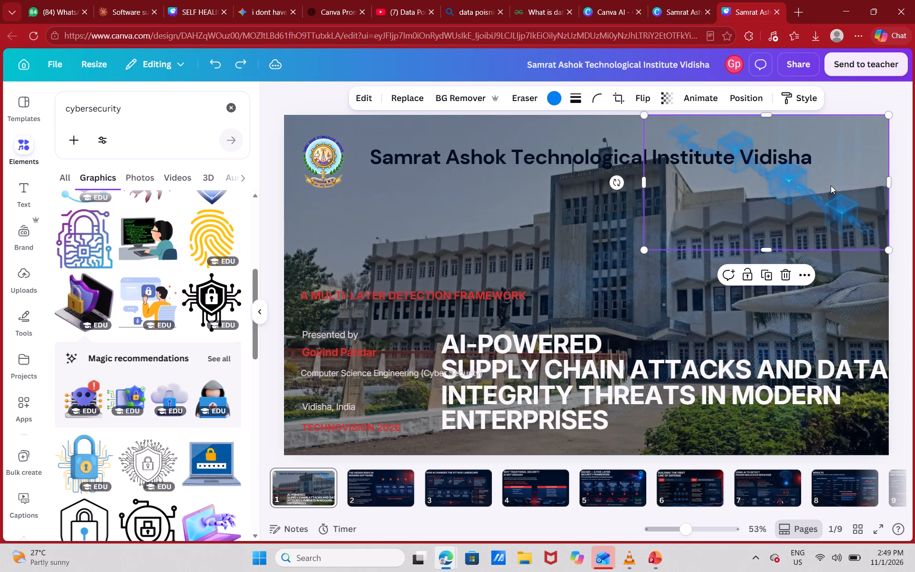
key(ctrl+v)
key(Down)
key(Down)
key(Down)
key(Down)
key(Down)
key(Down)
key(Down)
key(Down)
key(Down)
key(Down)
key(Down)
key(Down)
key(Down)
key(Down)
key(Down)
key(Down)
key(Down)
key(Down)
key(Down)
key(Down)
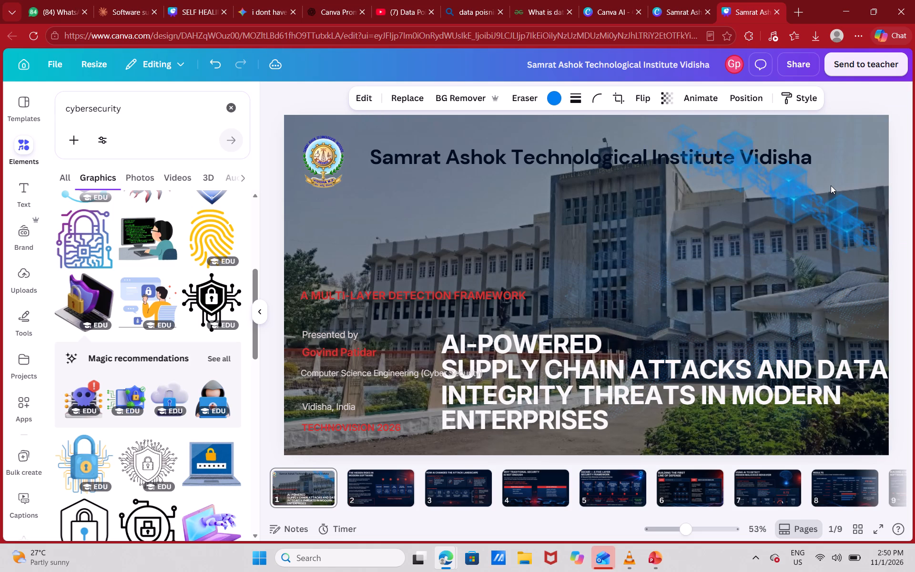
key(Down)
key(Down)
key(Down)
key(Down)
key(Down)
key(Down)
key(Down)
key(Down)
key(Down)
key(Down)
key(Down)
key(Down)
key(Down)
key(Down)
key(Down)
key(Down)
key(Down)
key(Down)
key(Down)
key(Down)
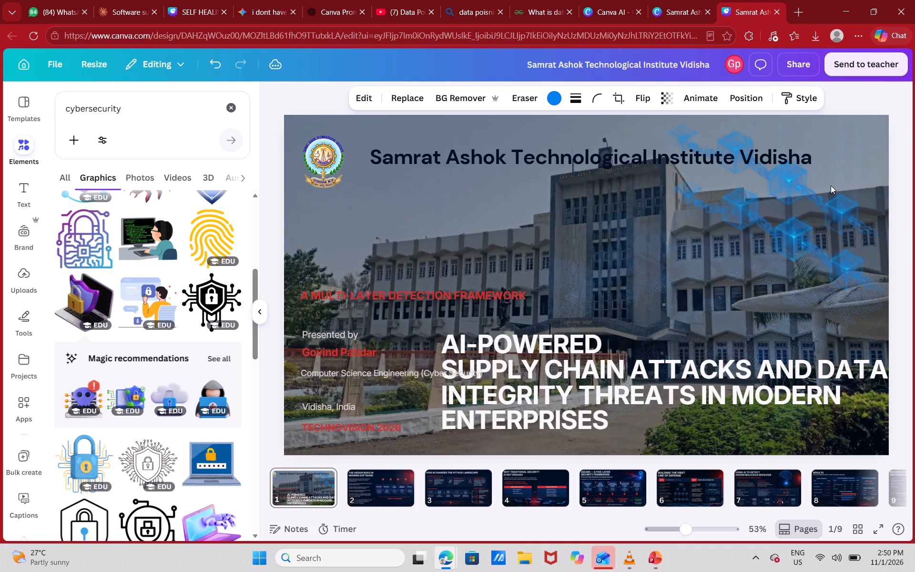
Move the copied blue cube graphic to the cover's lower-left corner, partly beyond the slide edge.
drag(851, 262, 854, 265)
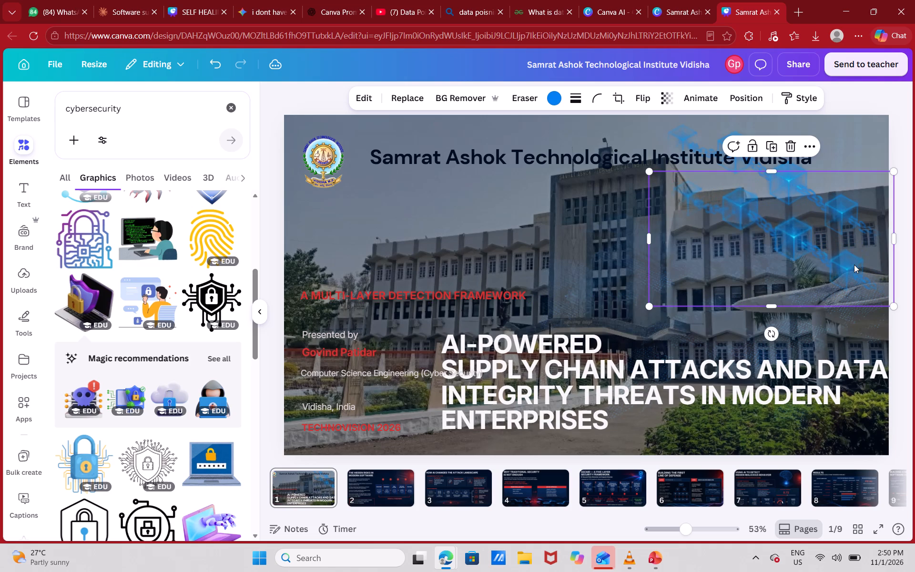
drag(854, 265, 864, 292)
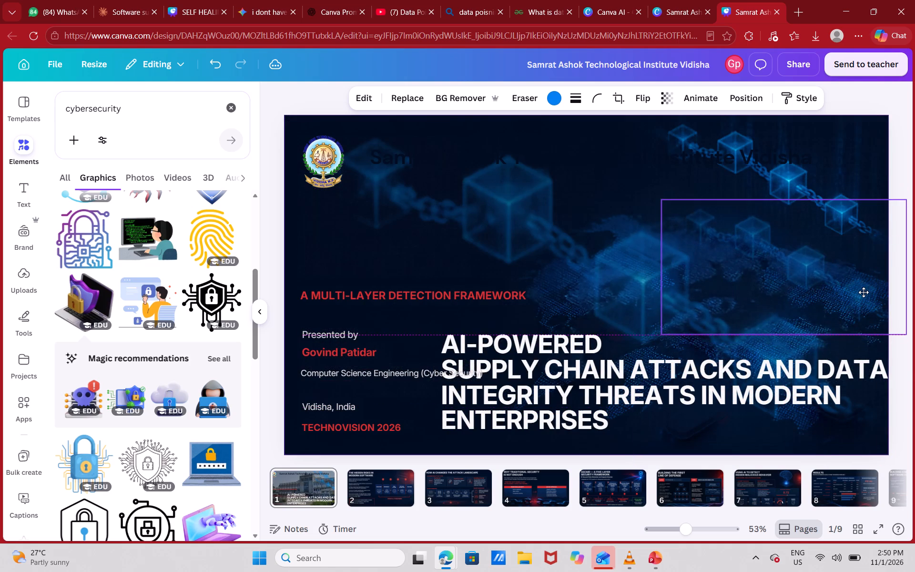
drag(864, 292, 857, 485)
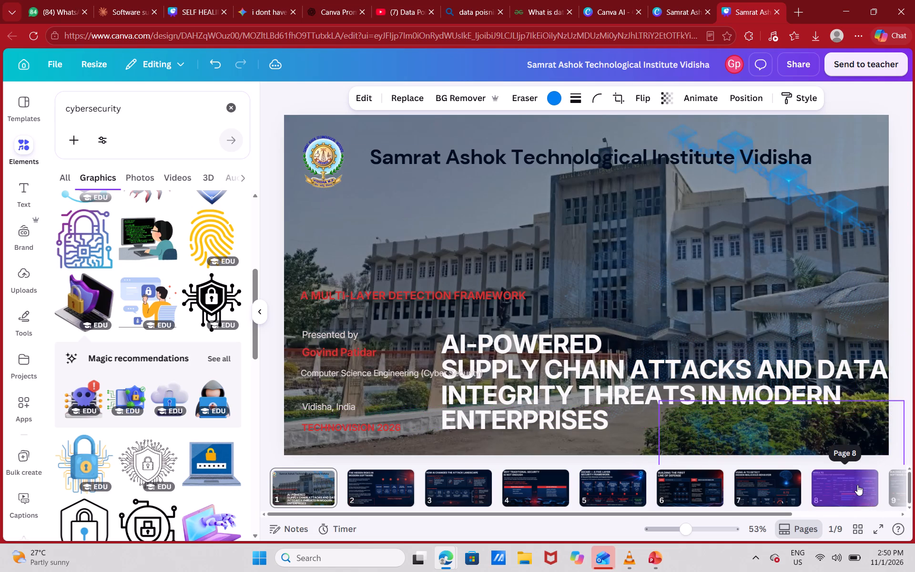
drag(857, 485, 335, 486)
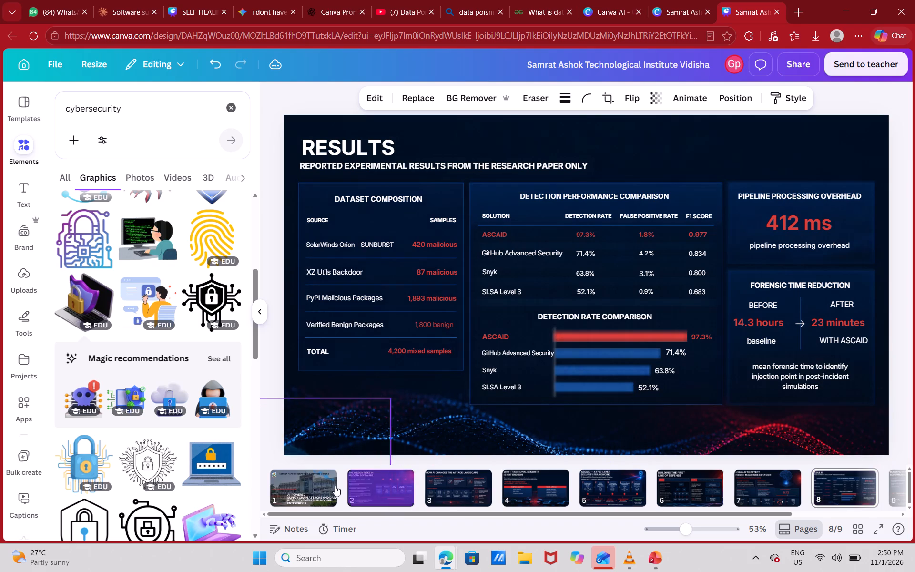
drag(335, 486, 722, 372)
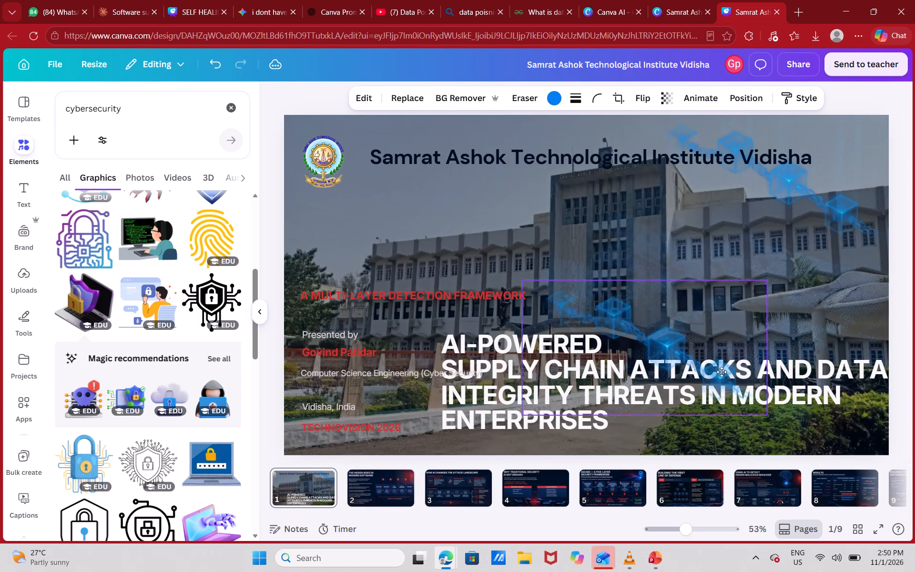
drag(722, 372, 812, 451)
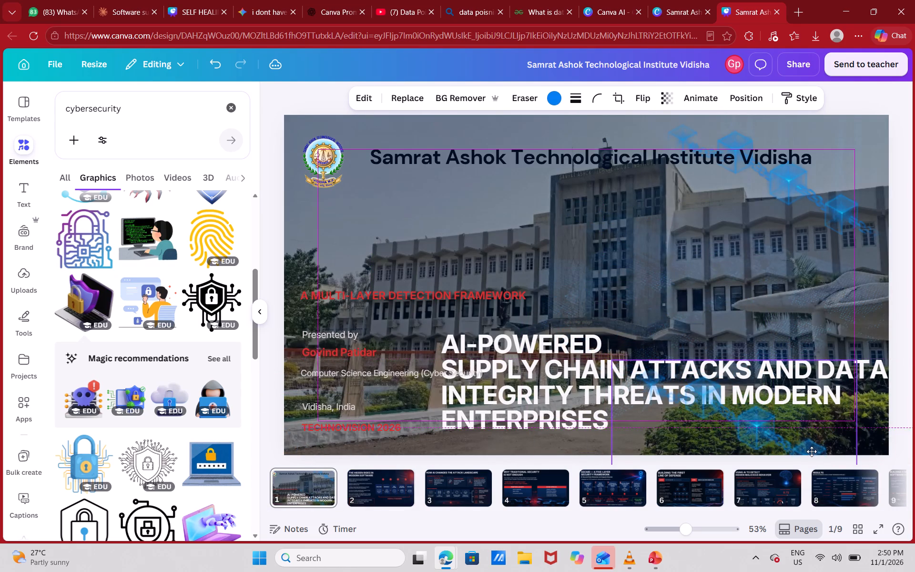
drag(812, 451, 490, 448)
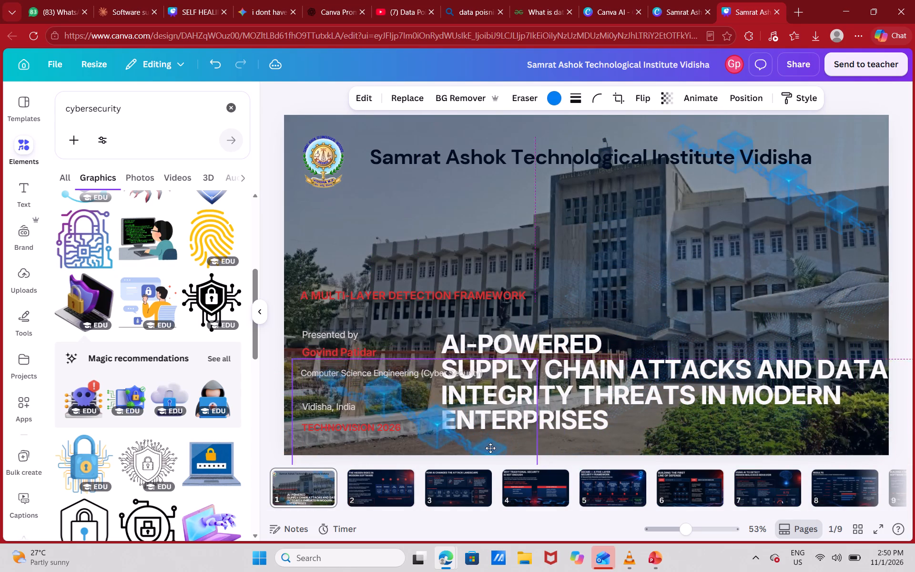
drag(490, 448, 445, 452)
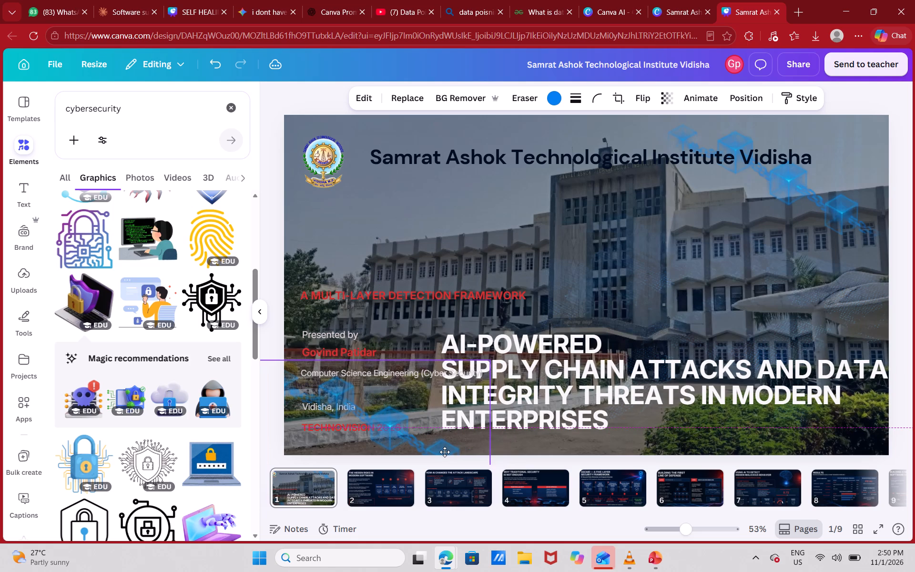
drag(445, 452, 441, 450)
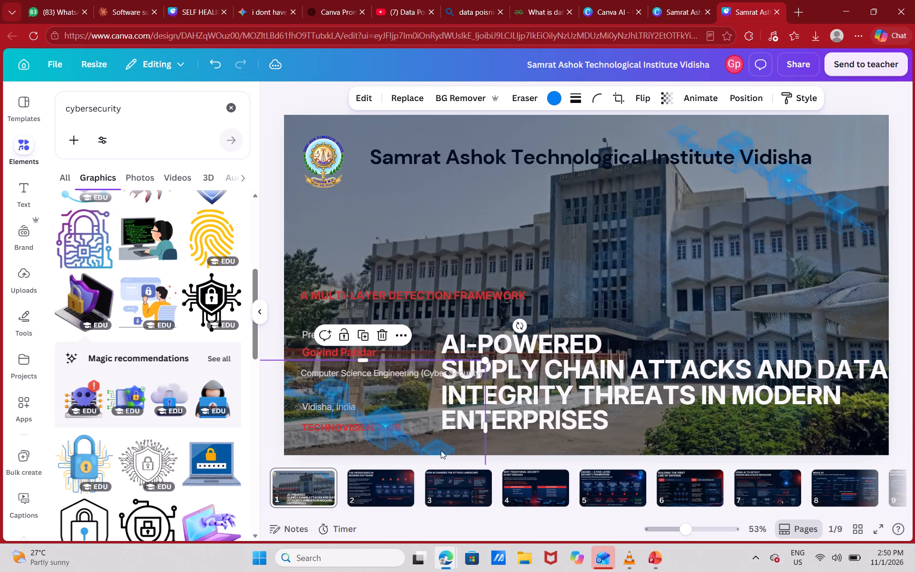
Fade the original blue cube graphic in the cover's upper-right corner to a transparency value slightly above 50.
click(800, 199)
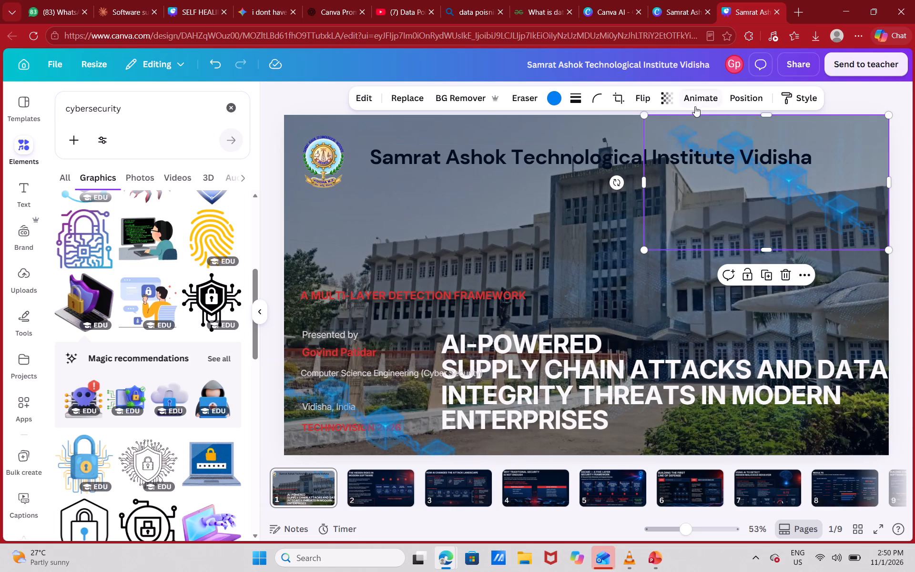
click(668, 99)
drag(694, 148, 651, 152)
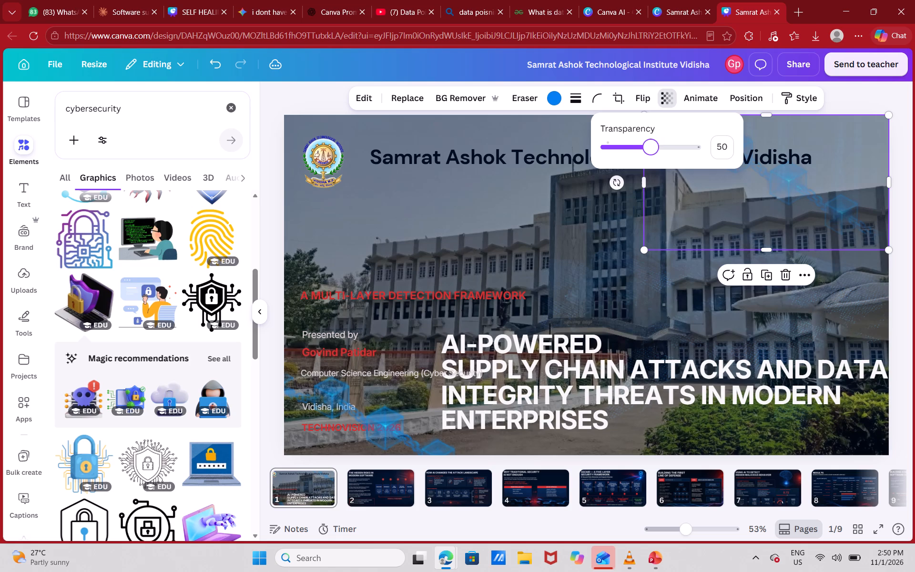
drag(651, 152, 659, 152)
Nudge the lower-left blue cube graphic slightly upward on the cover.
click(408, 422)
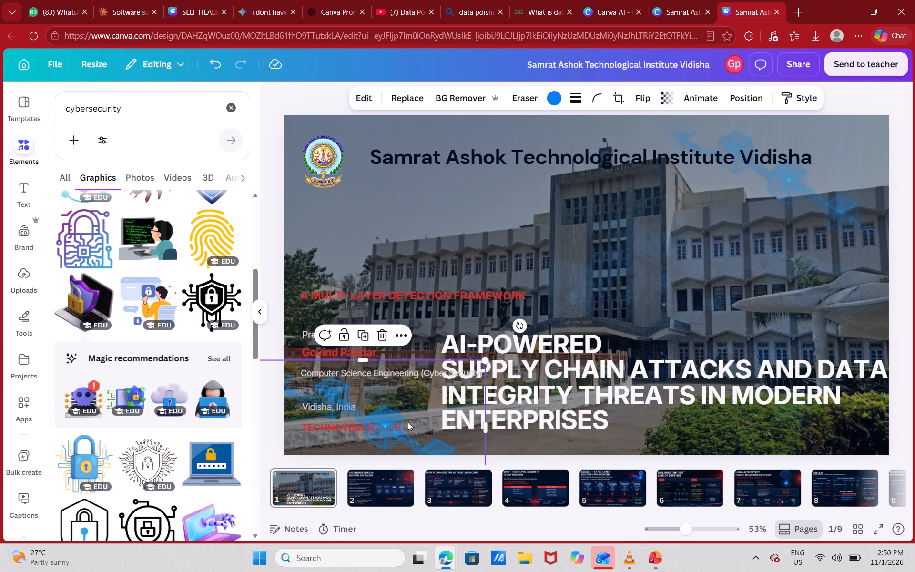
key(Up)
key(Up)
key(Up)
key(Up)
key(Up)
key(Up)
key(Up)
key(Up)
key(Up)
key(Up)
key(Up)
key(Up)
key(Up)
key(Up)
key(Up)
key(Up)
key(Up)
key(Up)
key(Up)
key(Up)
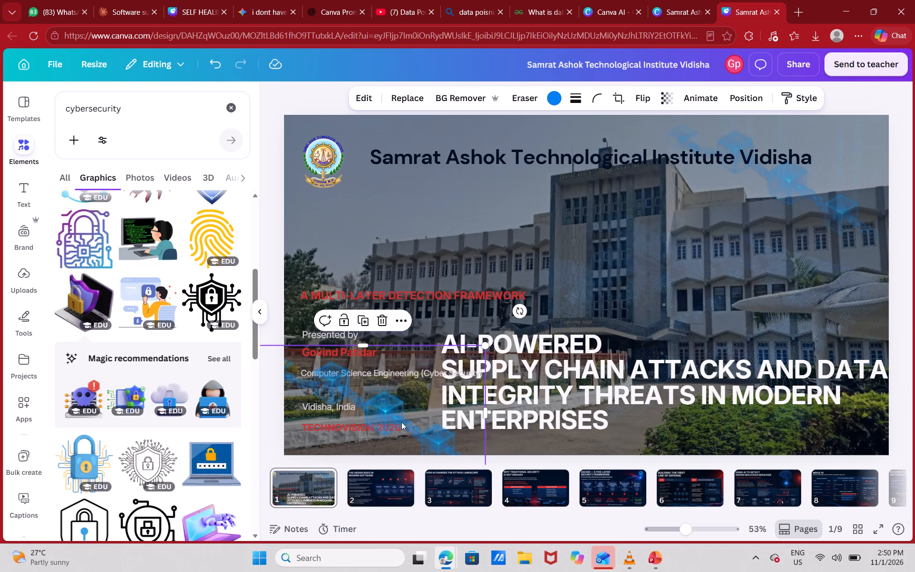
click(895, 125)
Move the AI-powered supply chain attacks title up to the middle of the cover, beneath the institute name.
click(669, 167)
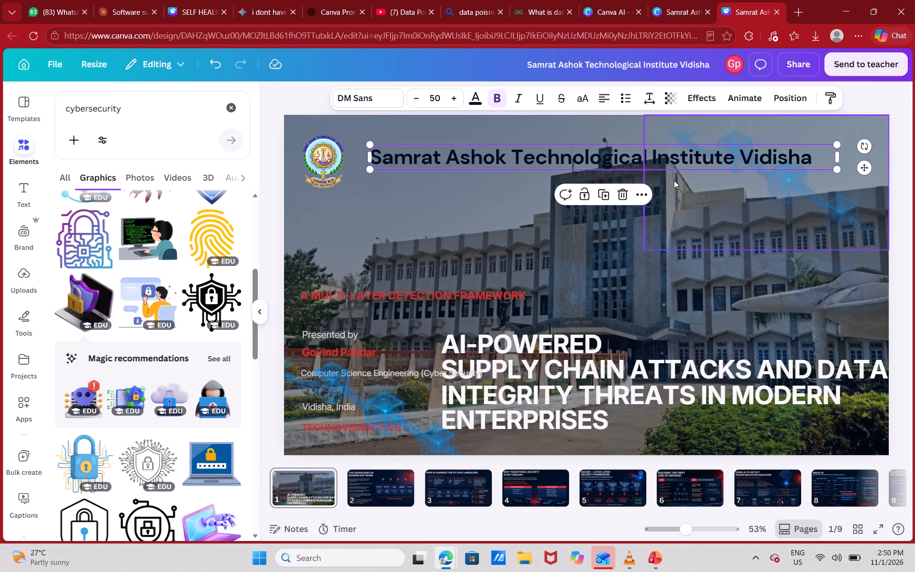
drag(640, 357, 623, 283)
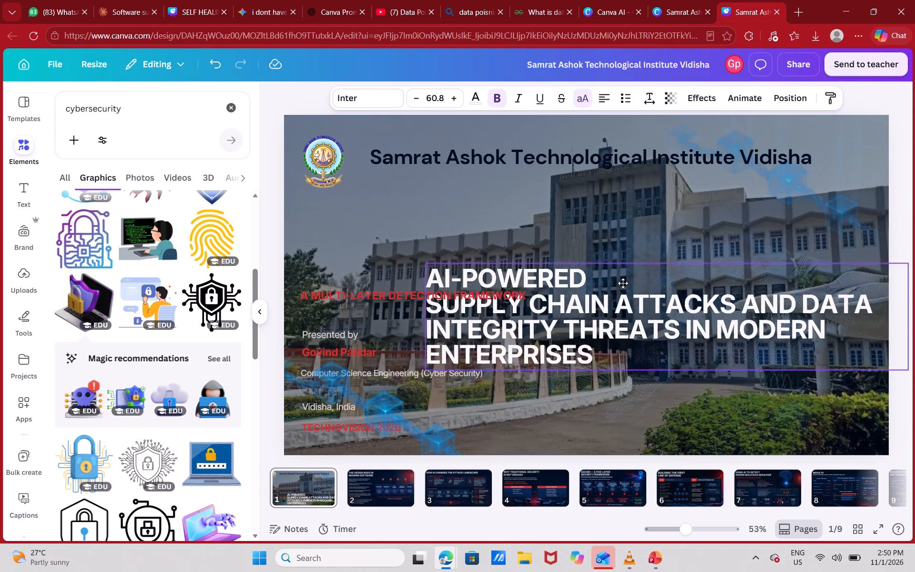
drag(623, 283, 600, 243)
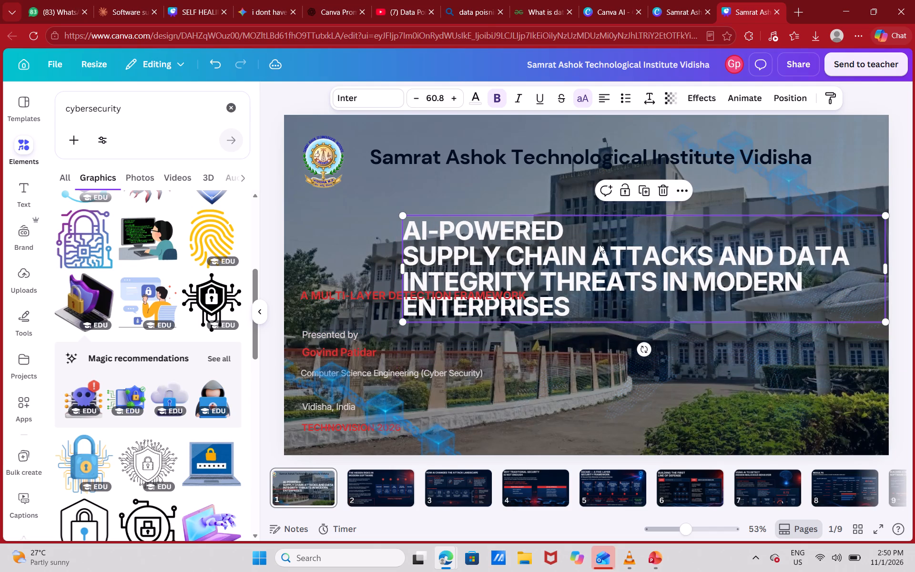
Open the Techno Vision 2026–2027 college banner design and copy its Samrat Ashok Technological Institute, Vidisha heading.
click(630, 0)
click(674, 0)
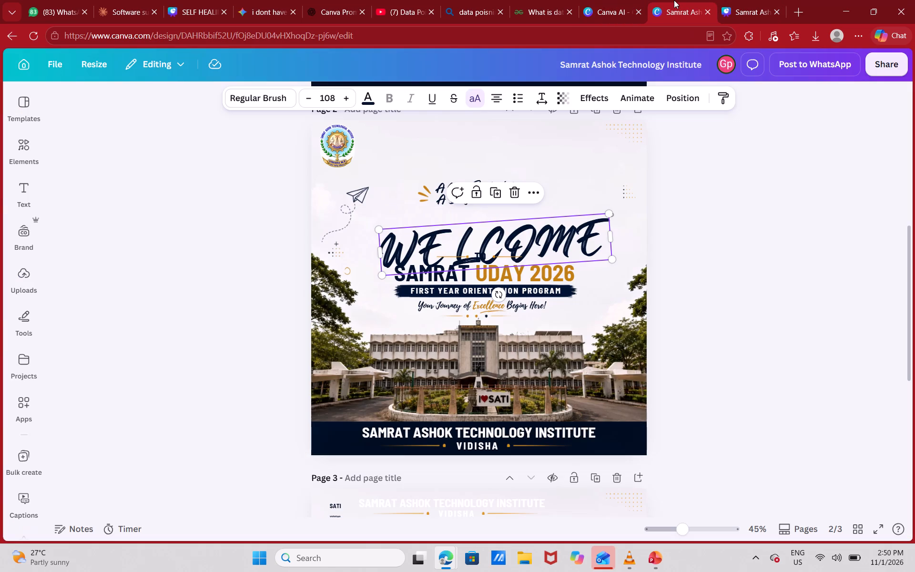
click(624, 0)
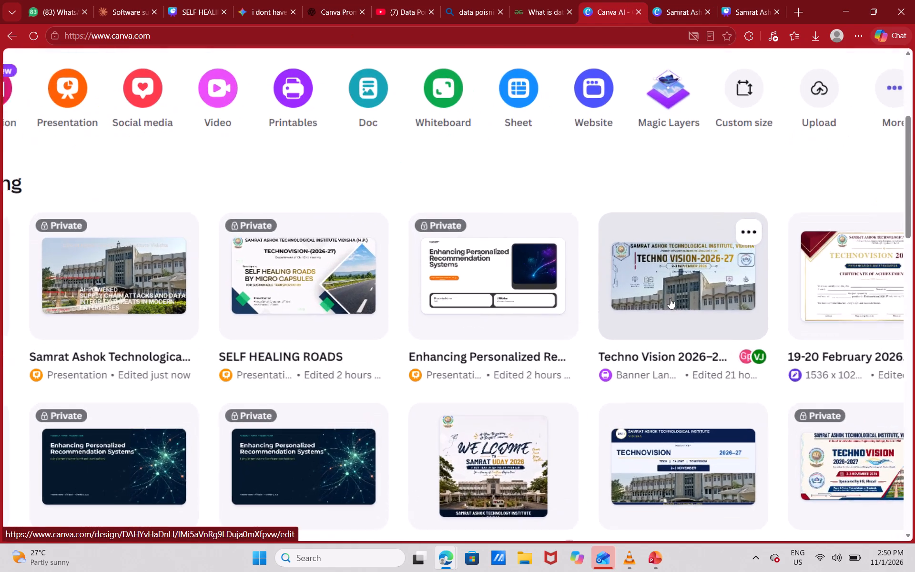
scroll(670, 298, left, 1)
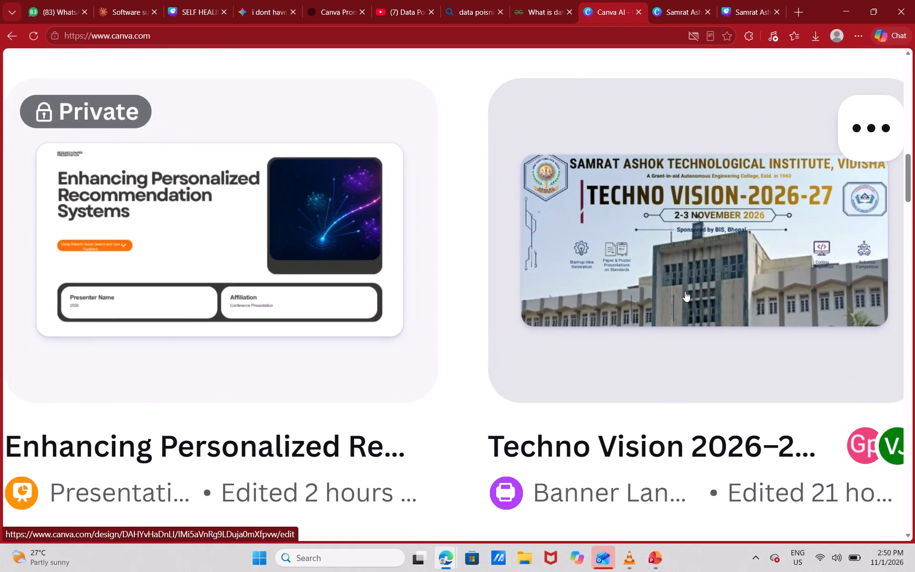
click(685, 291)
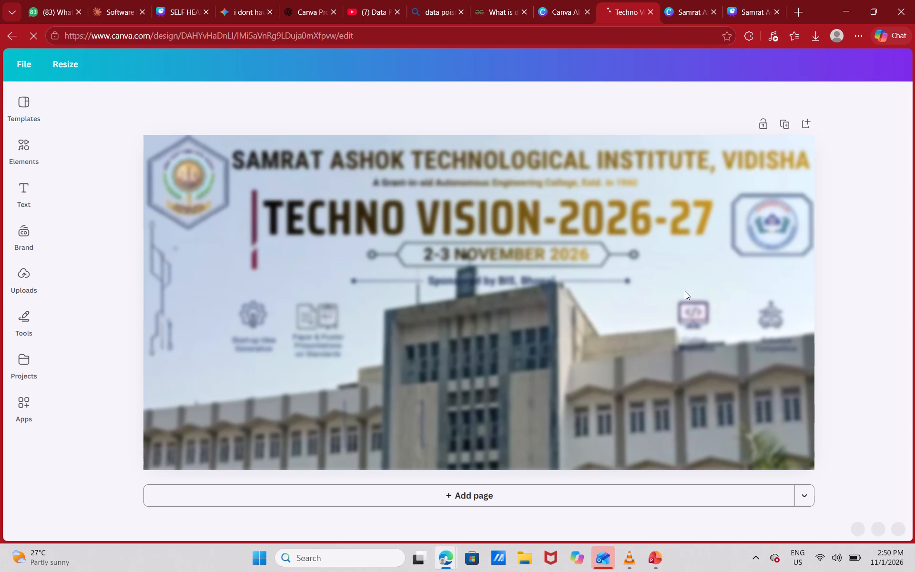
click(852, 185)
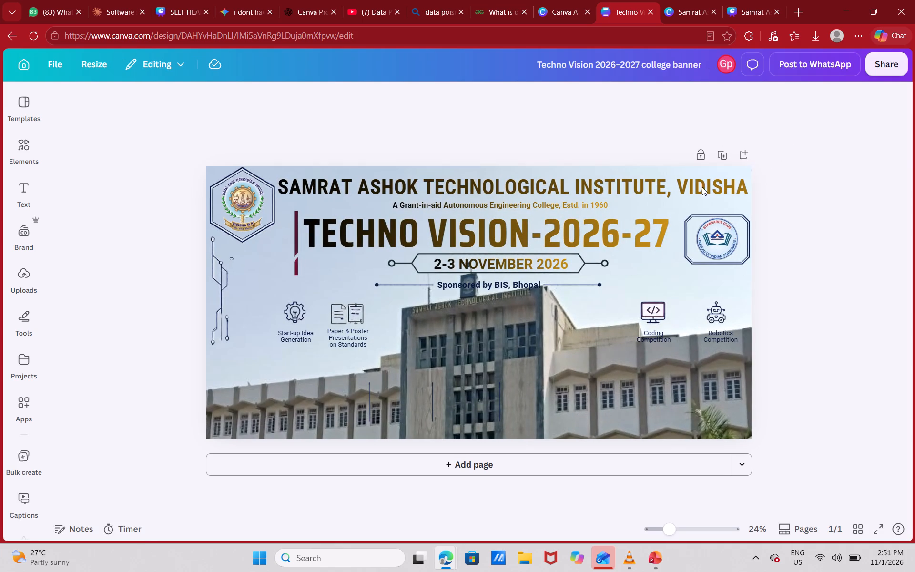
click(626, 187)
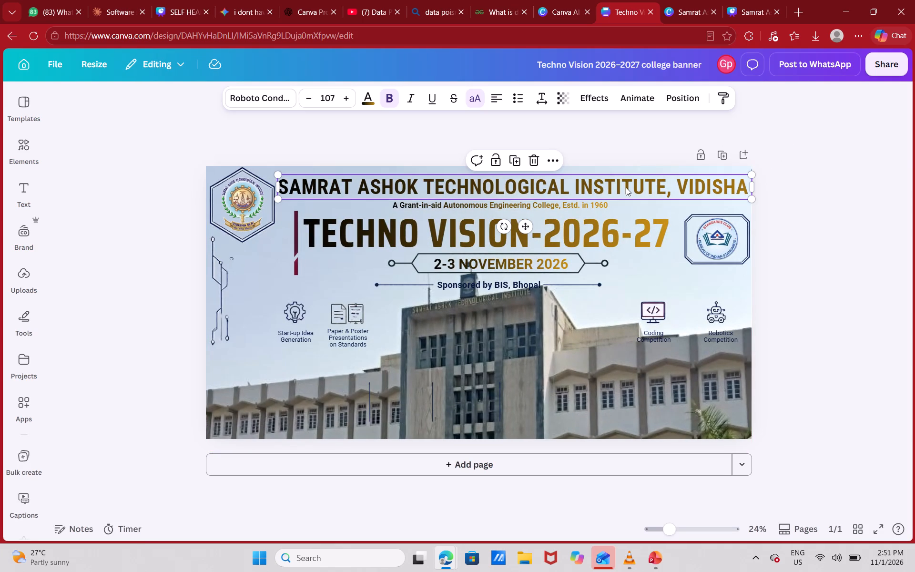
key(ctrl+c)
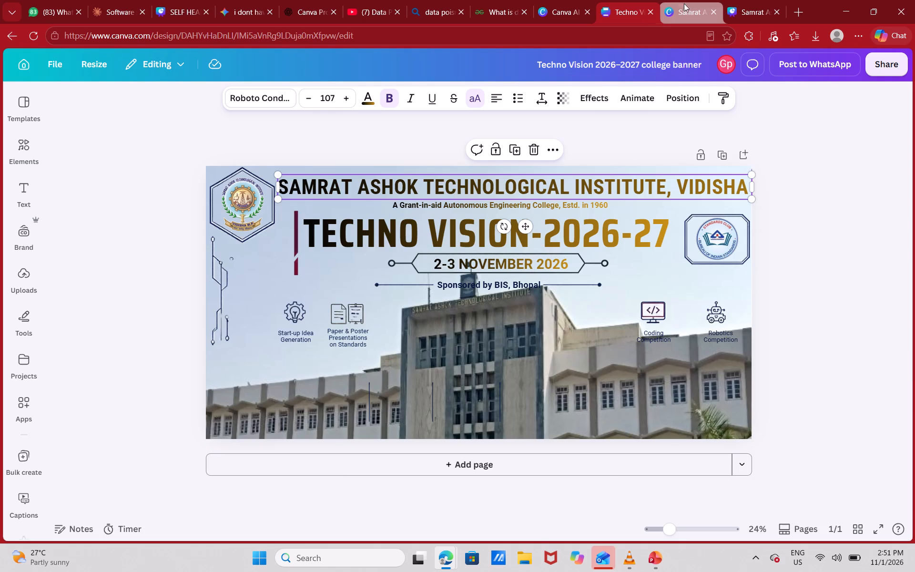
Paste the copied gold-gradient institute heading onto the presentation's cover slide.
click(684, 0)
click(758, 0)
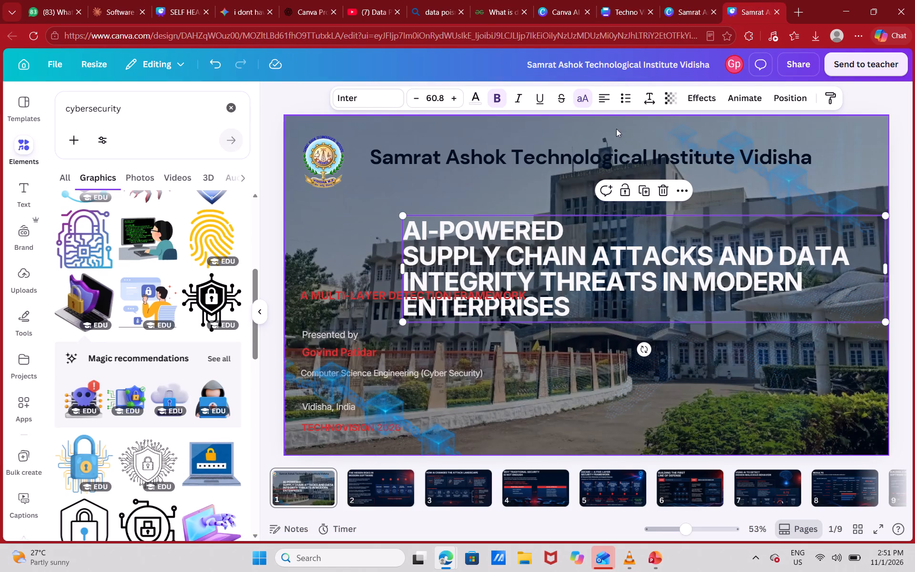
click(606, 156)
key(ctrl+v)
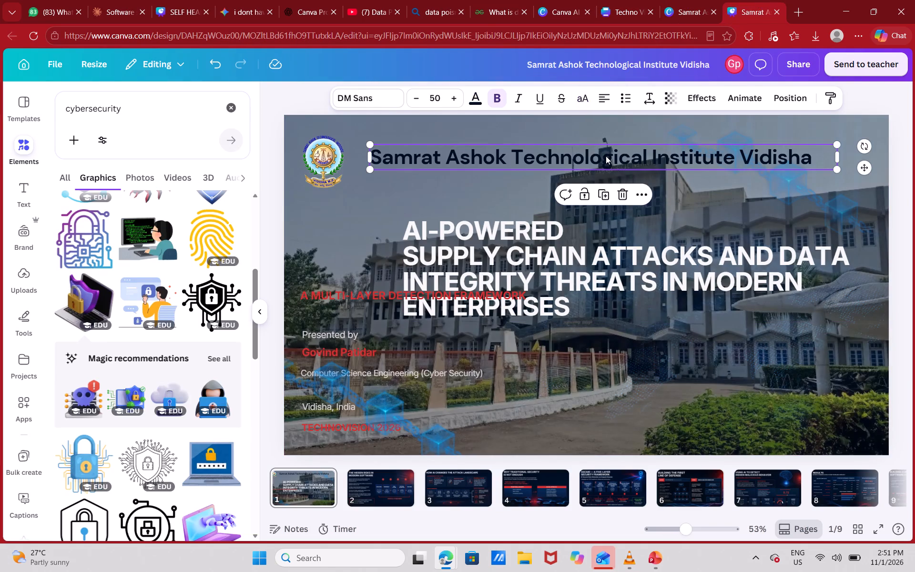
Delete the old dark DM Sans institute name from the cover.
click(666, 159)
key(BackSpace)
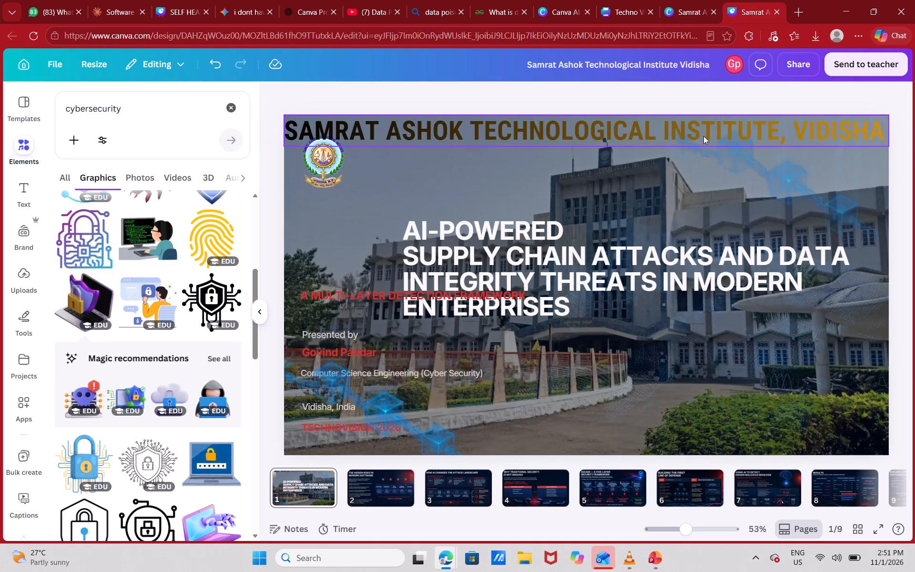
Move the gold-gradient institute heading down to the level of the logo's lower half.
drag(703, 136, 718, 179)
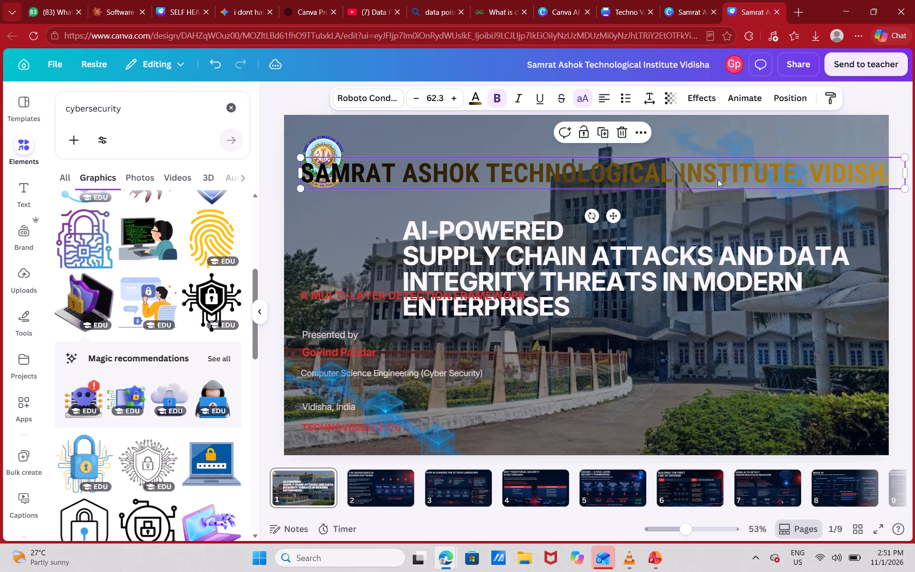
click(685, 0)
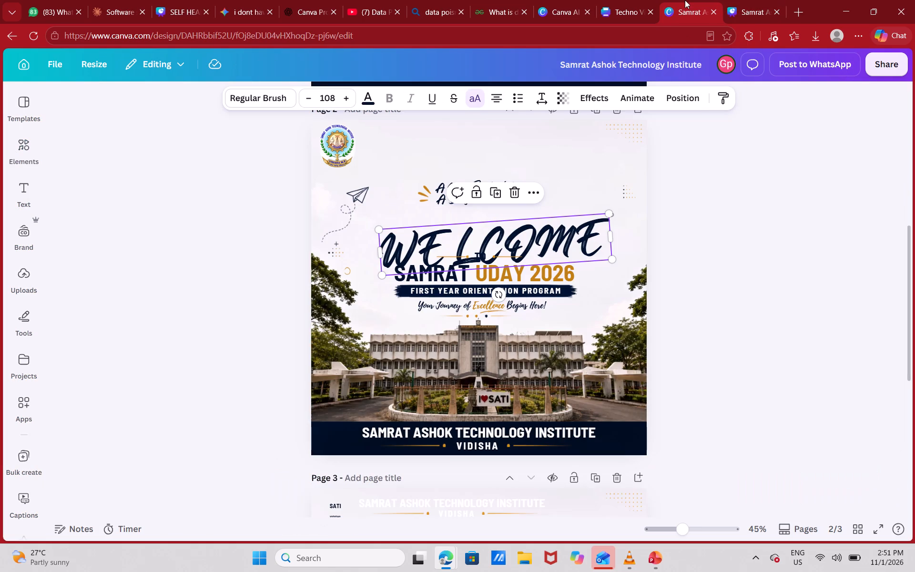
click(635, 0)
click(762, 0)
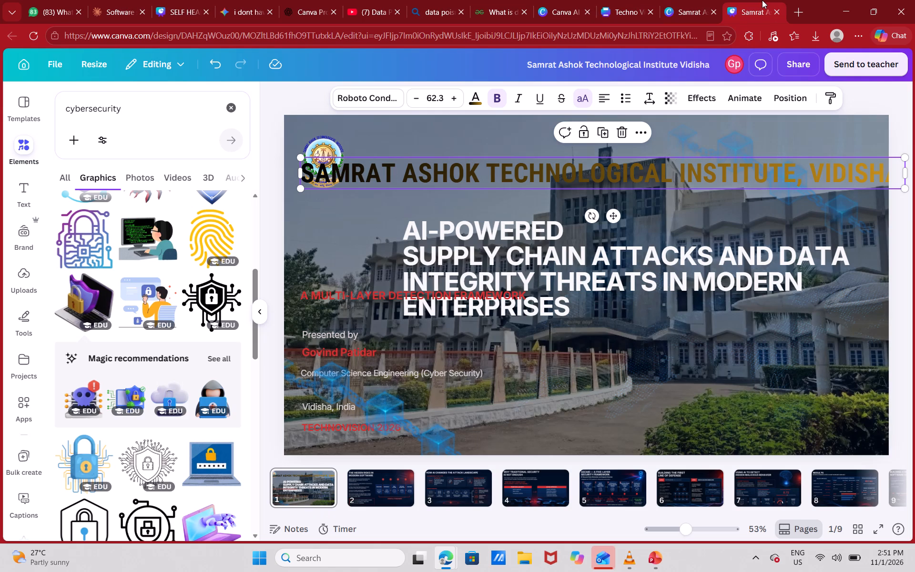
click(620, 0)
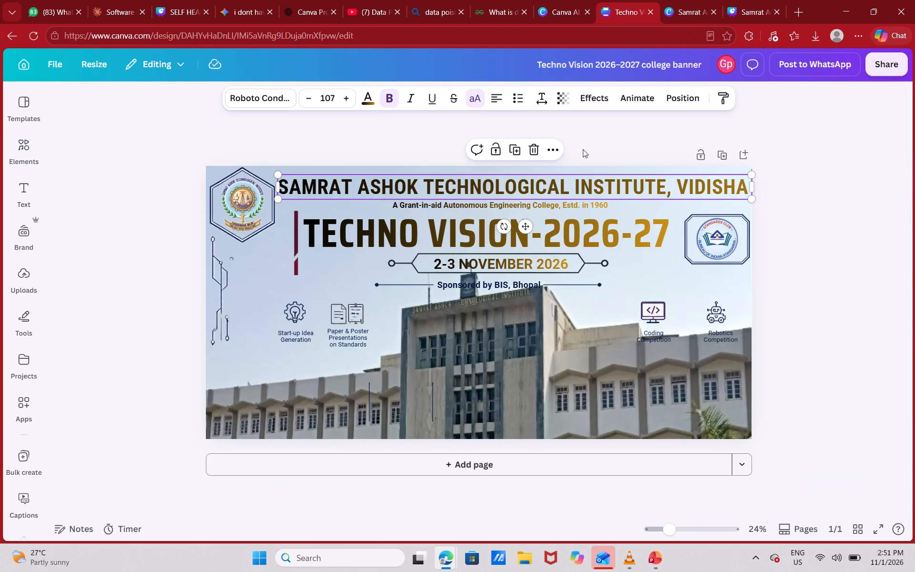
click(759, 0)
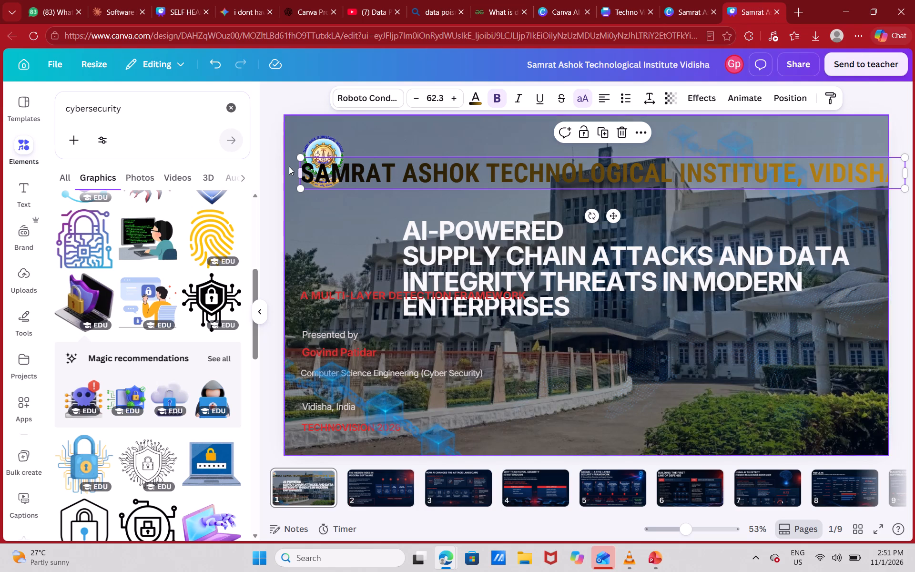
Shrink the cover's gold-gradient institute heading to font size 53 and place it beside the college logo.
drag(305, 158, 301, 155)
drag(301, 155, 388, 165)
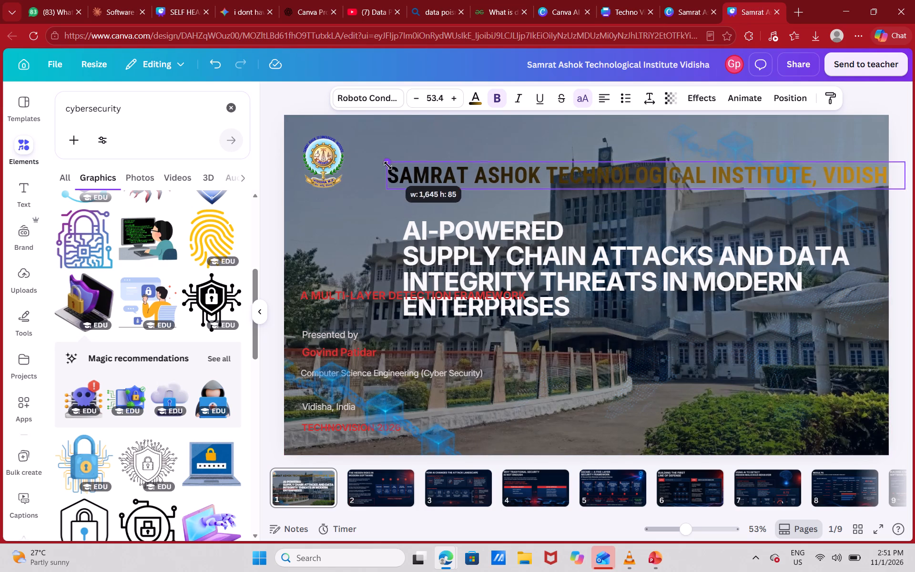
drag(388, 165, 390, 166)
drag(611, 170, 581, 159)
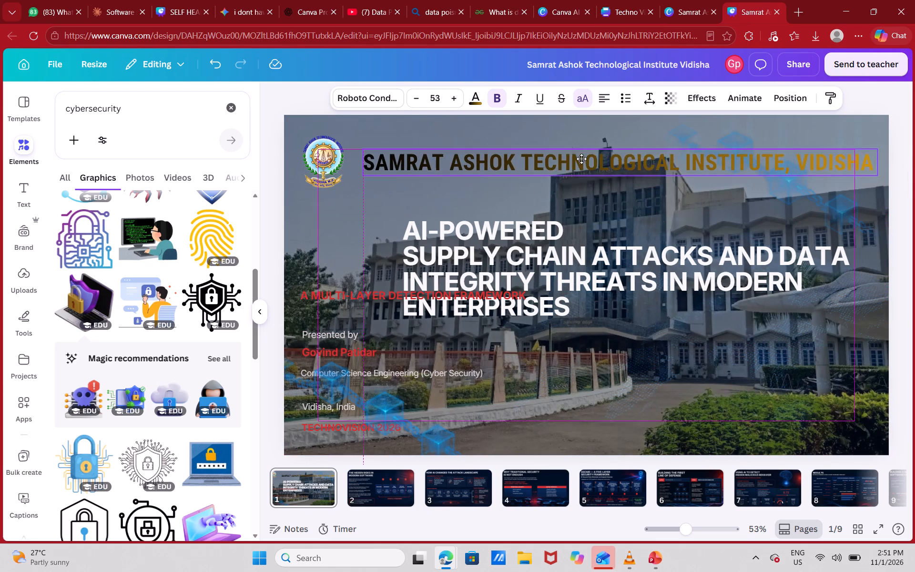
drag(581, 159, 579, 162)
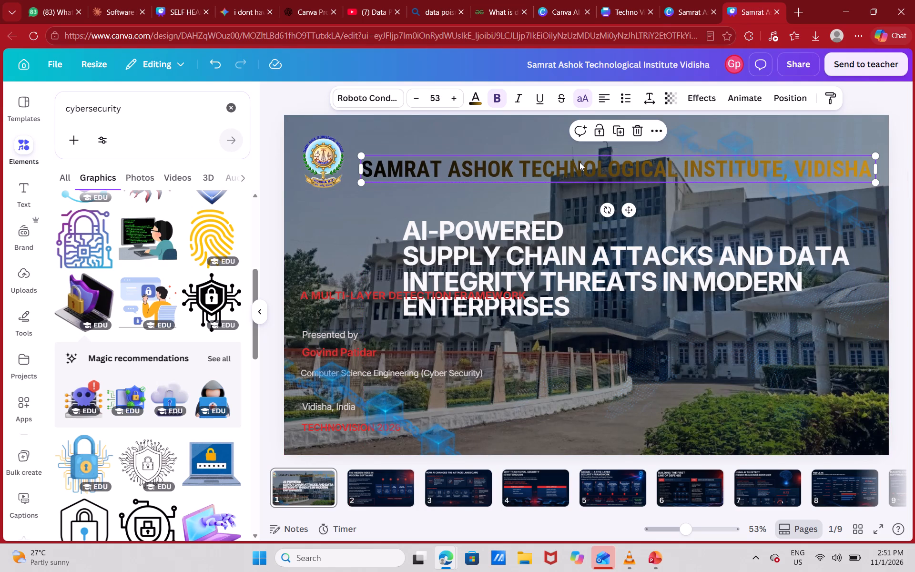
In the Techno Vision 2026–2027 college banner design, group the institute heading with the logo and its hexagon frame, and copy the group.
key(alt+Tab)
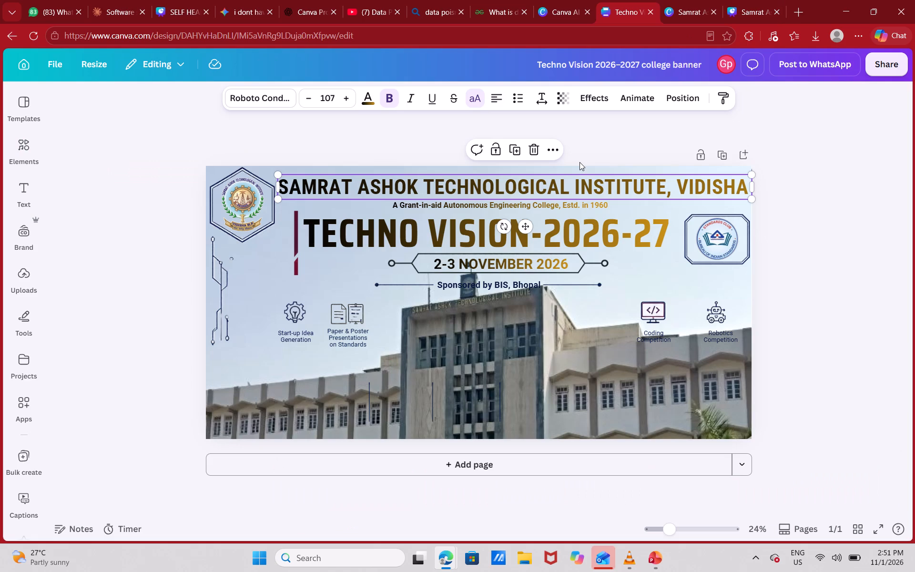
click(539, 182)
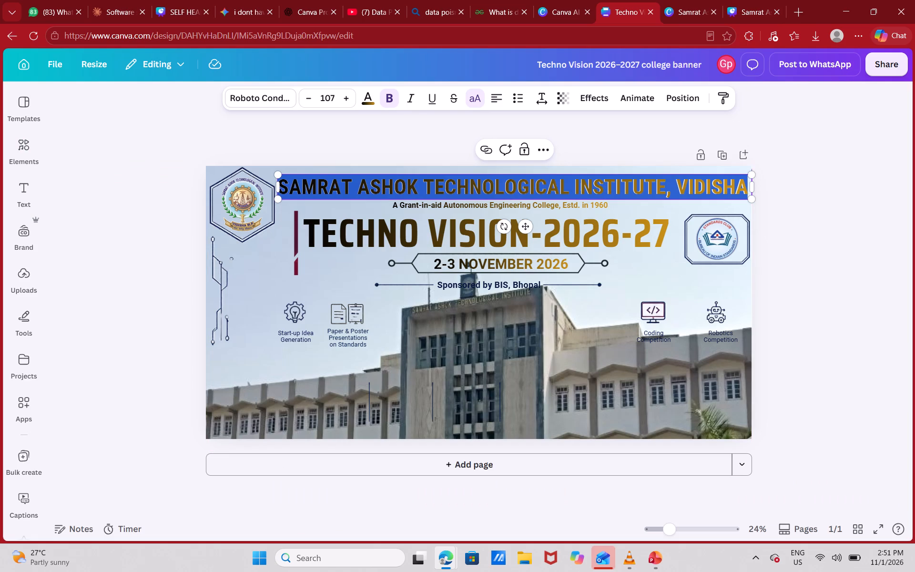
click(818, 184)
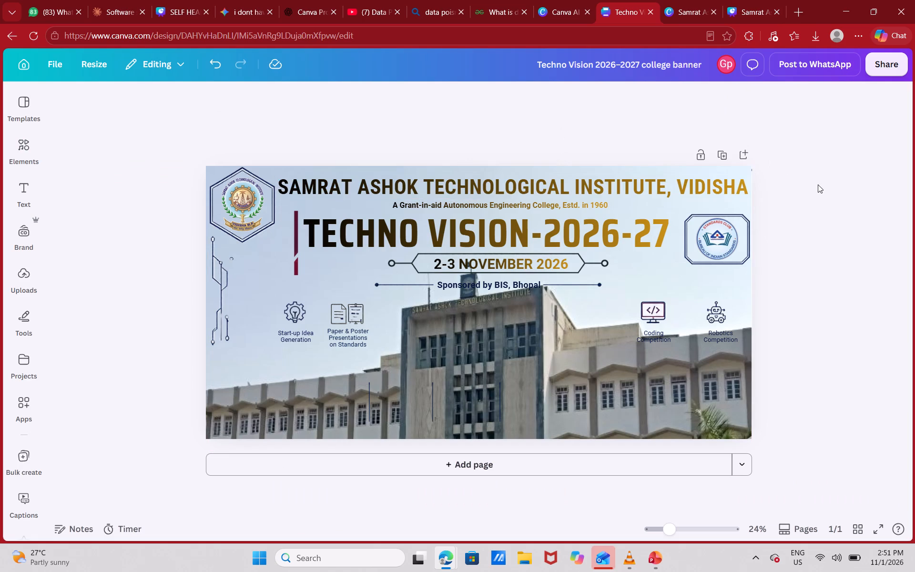
click(688, 182)
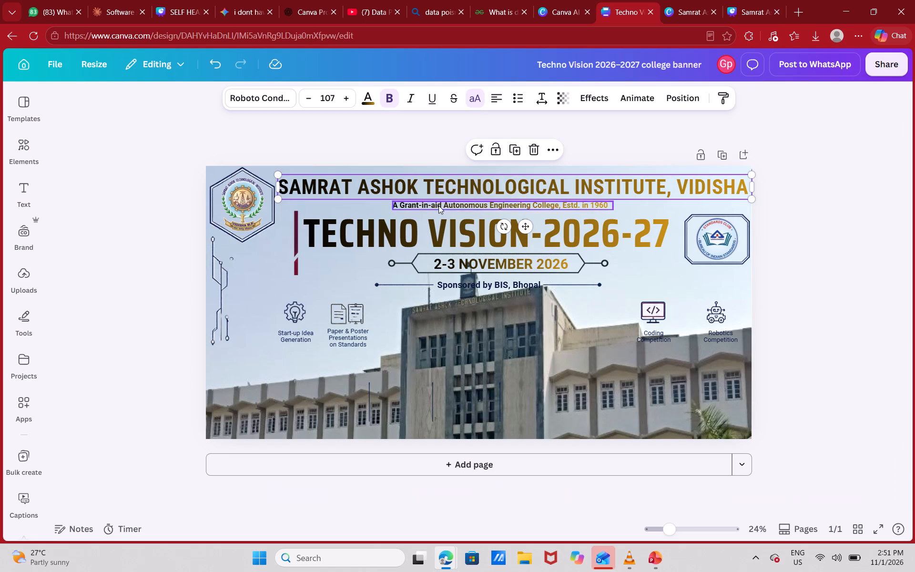
shift+click(249, 200)
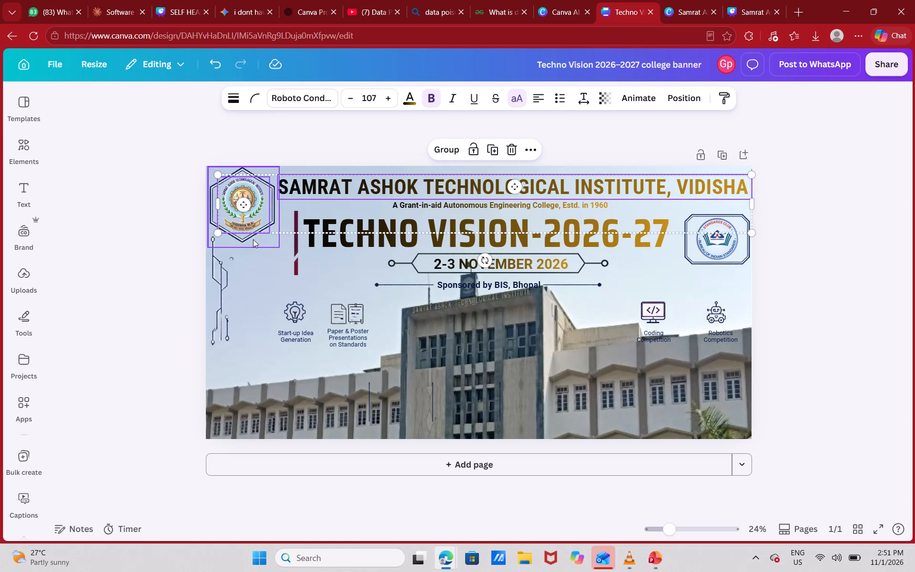
shift+click(253, 240)
click(437, 144)
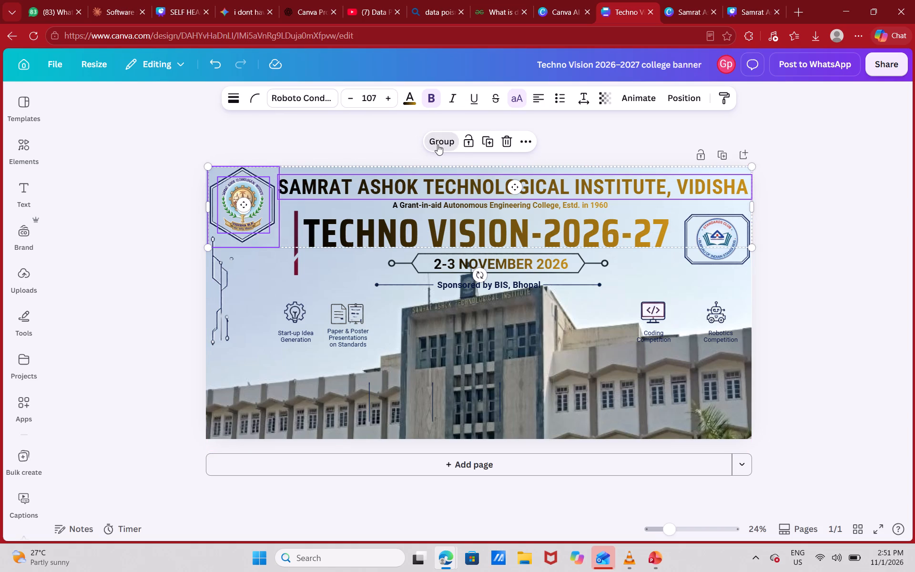
key(ctrl+c)
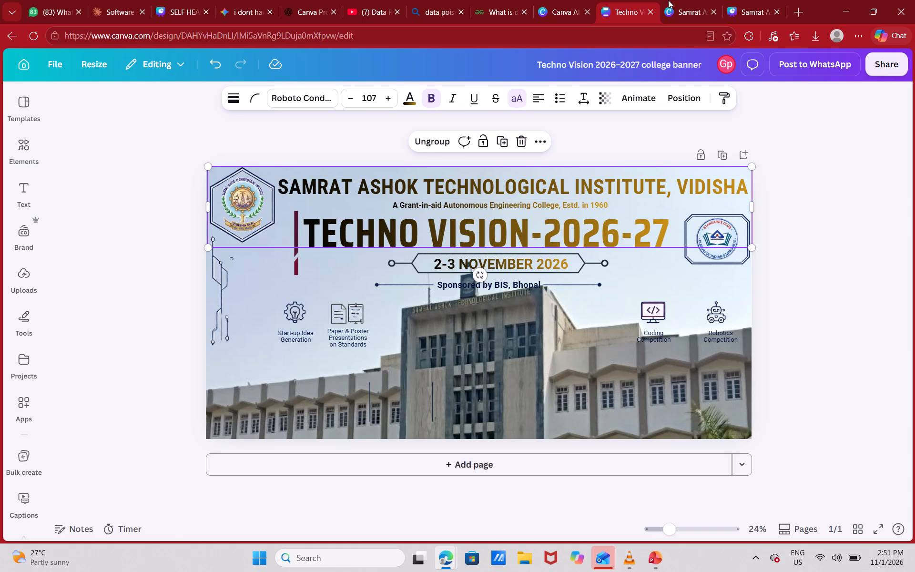
Paste the copied group onto the presentation's cover slide and move it below the existing logo and heading.
click(760, 0)
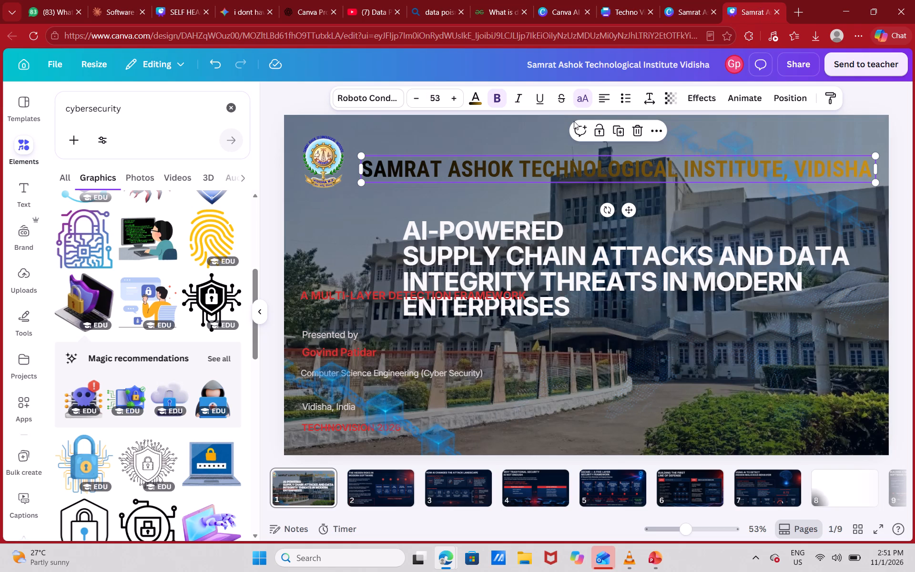
key(ctrl+v)
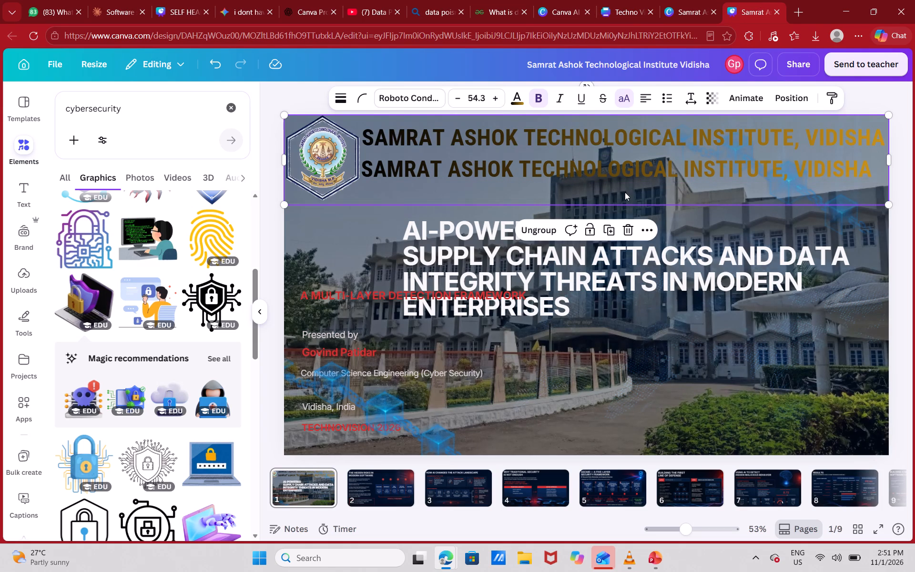
drag(658, 192, 657, 239)
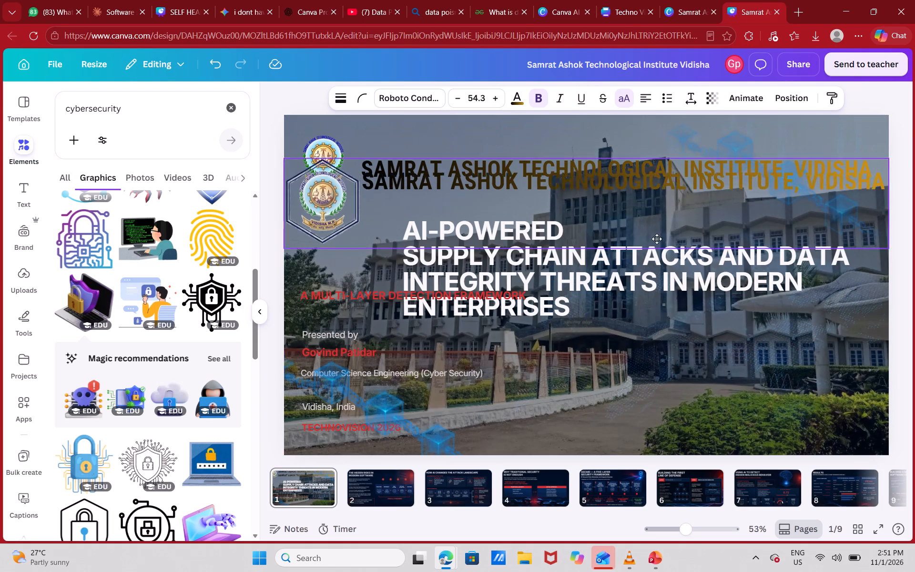
drag(657, 239, 661, 269)
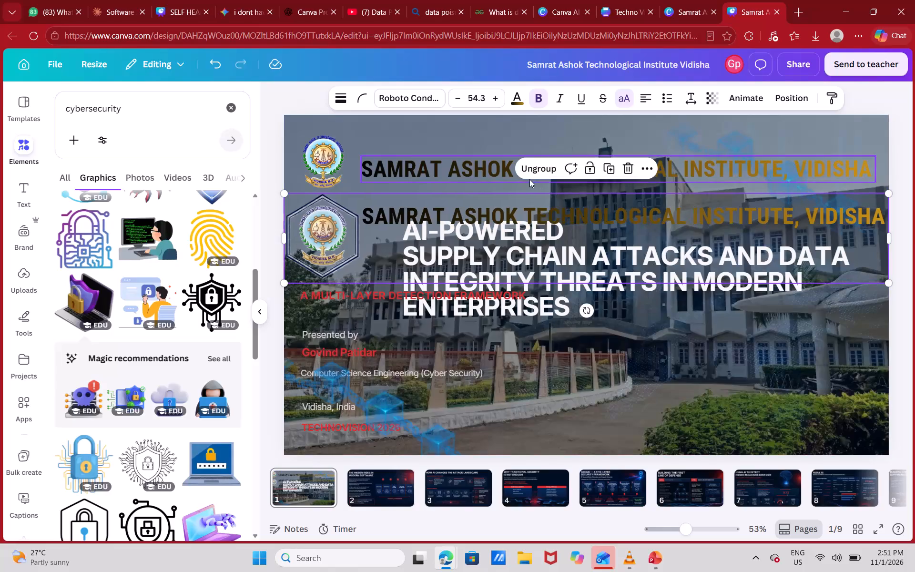
Delete the earlier gold-gradient institute heading beside the original logo, keeping the pasted group.
click(483, 168)
key(BackSpace)
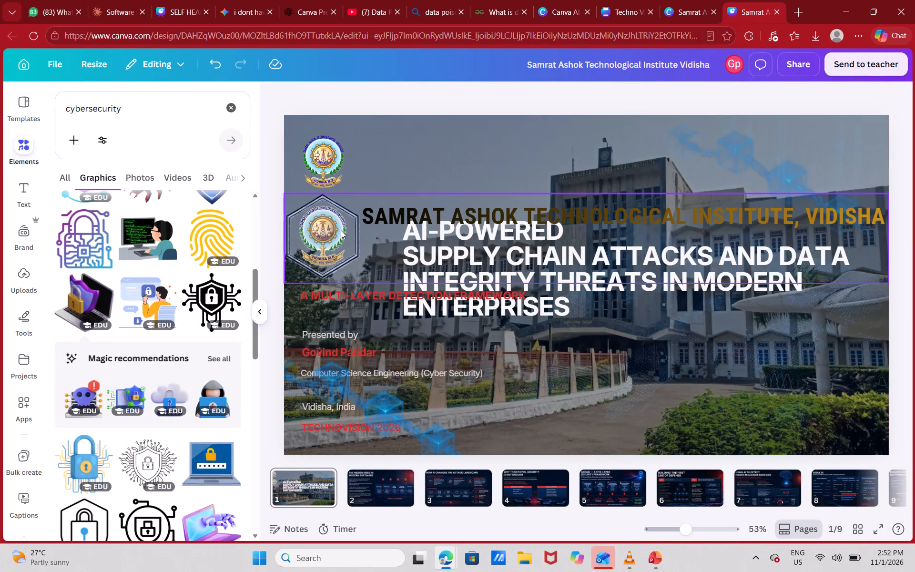
Move the pasted group up so its heading sits just above the presentation title, and ungroup it.
click(361, 230)
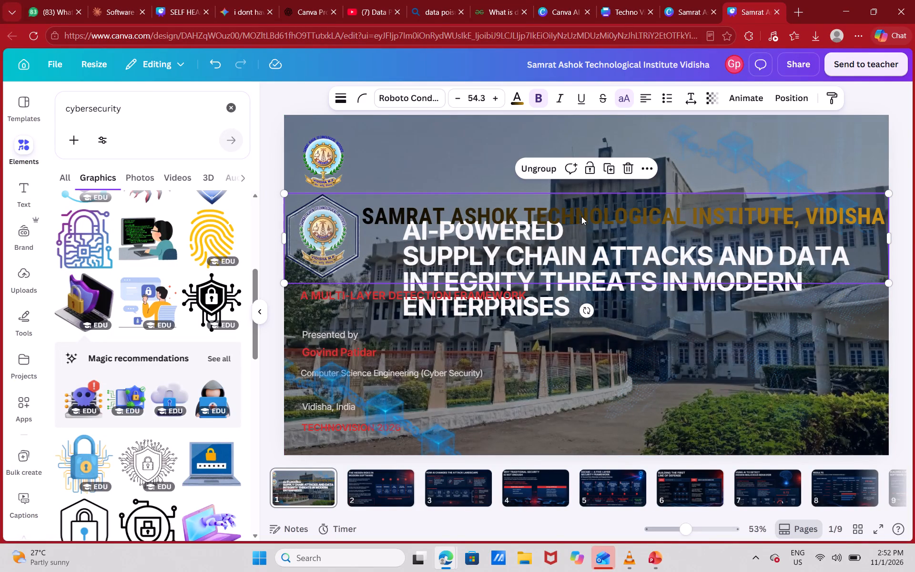
drag(582, 219, 585, 191)
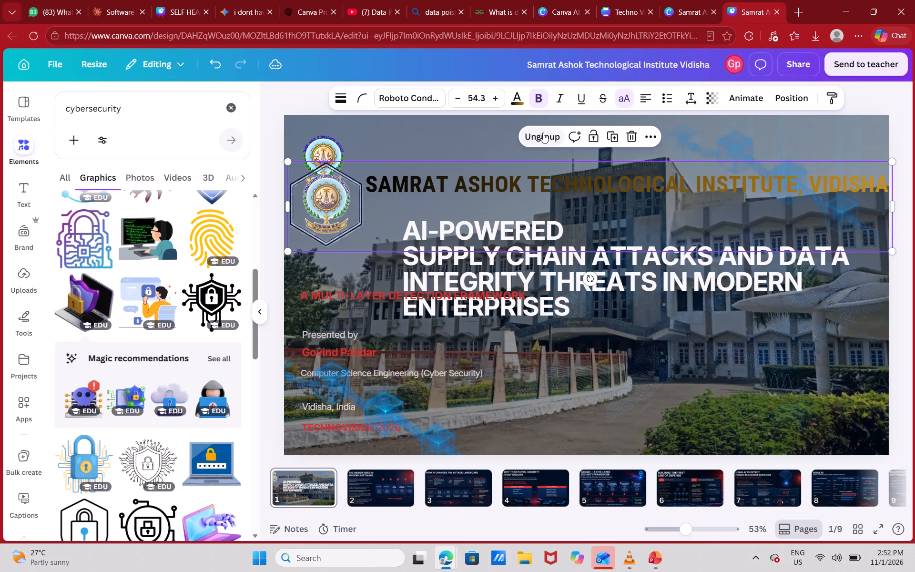
click(543, 133)
Delete the duplicate college logo inside the pasted hexagon frame, keeping the frame.
click(335, 195)
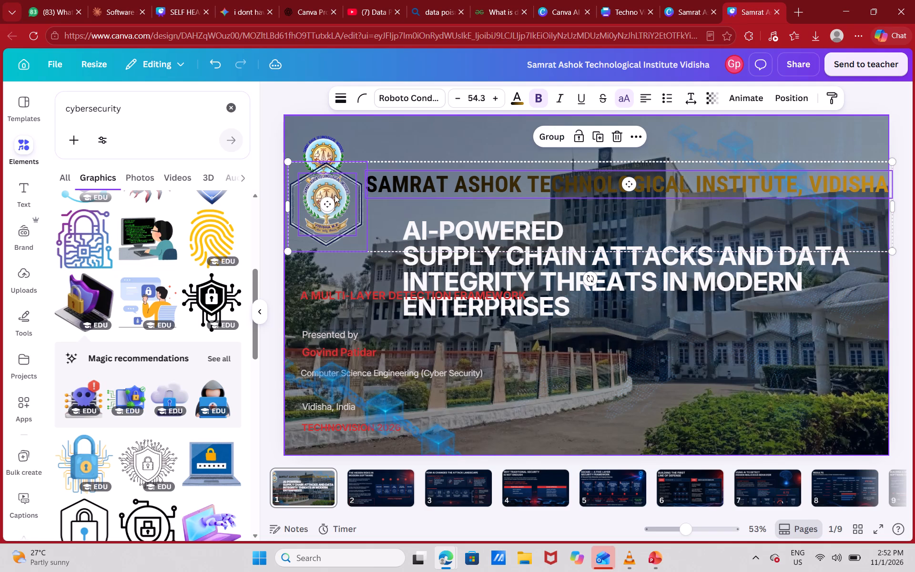
key(BackSpace)
click(417, 154)
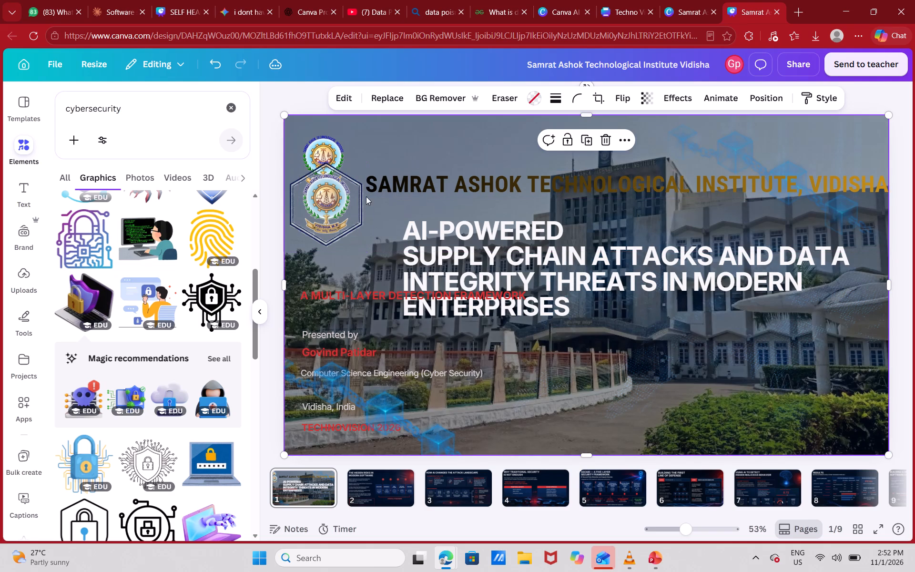
click(329, 211)
key(BackSpace)
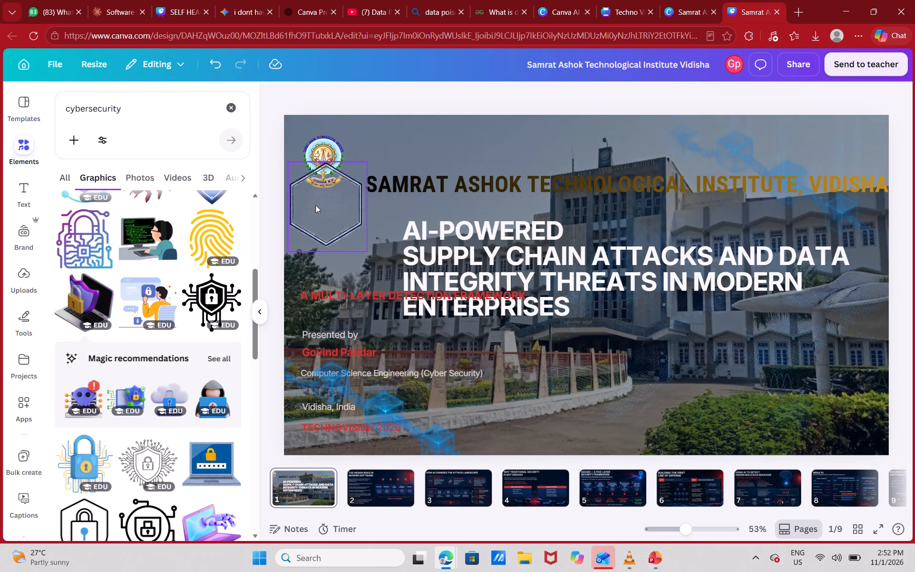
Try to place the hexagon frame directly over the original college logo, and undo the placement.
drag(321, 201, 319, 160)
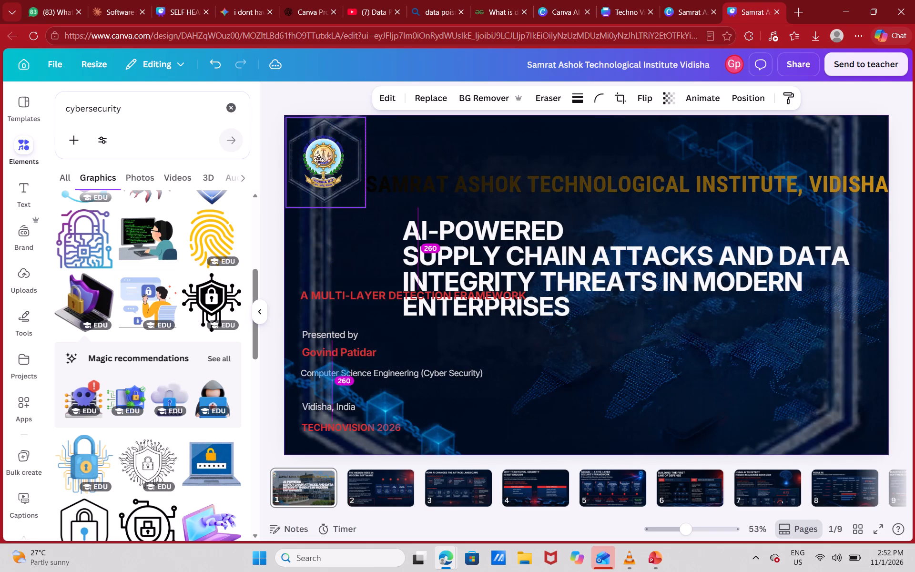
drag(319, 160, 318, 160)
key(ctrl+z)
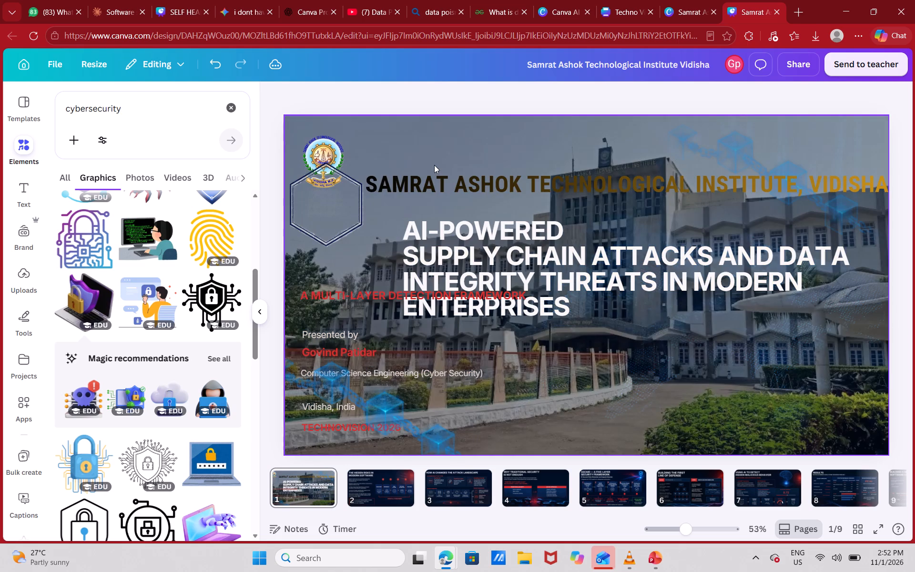
Nudge the hexagon frame up and slightly left until it surrounds the original college logo.
click(331, 197)
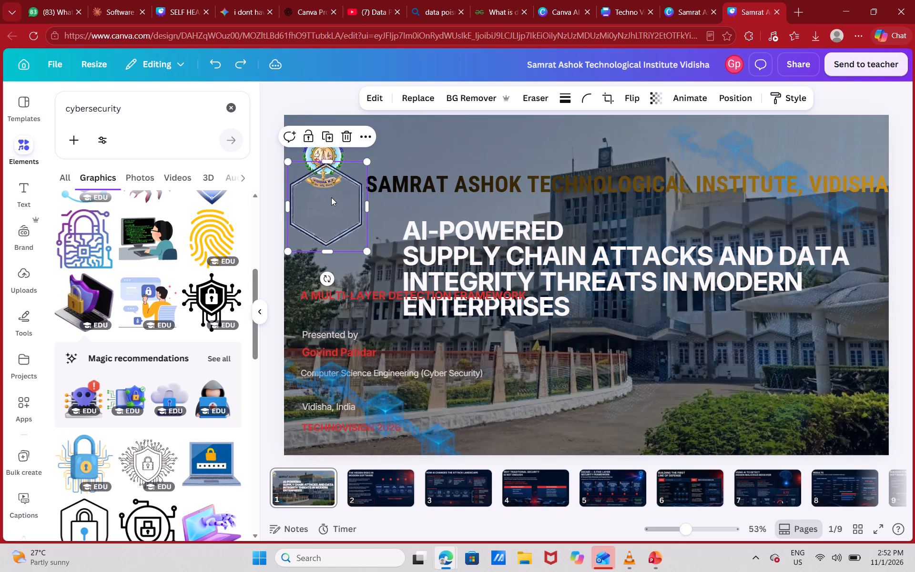
key(Up)
key(Up)
key(Up)
key(Up)
key(Up)
key(Up)
key(Up)
key(Up)
key(Up)
key(Up)
key(Up)
key(Up)
key(Up)
key(Up)
key(Up)
key(Up)
key(Up)
key(Up)
key(Up)
key(Up)
key(Up)
key(Up)
key(Up)
key(Up)
key(Up)
key(Up)
key(Up)
key(Up)
key(Up)
key(Up)
key(Up)
key(Up)
key(Up)
key(Up)
key(Up)
key(Up)
key(Up)
key(Up)
key(Up)
key(Up)
key(Up)
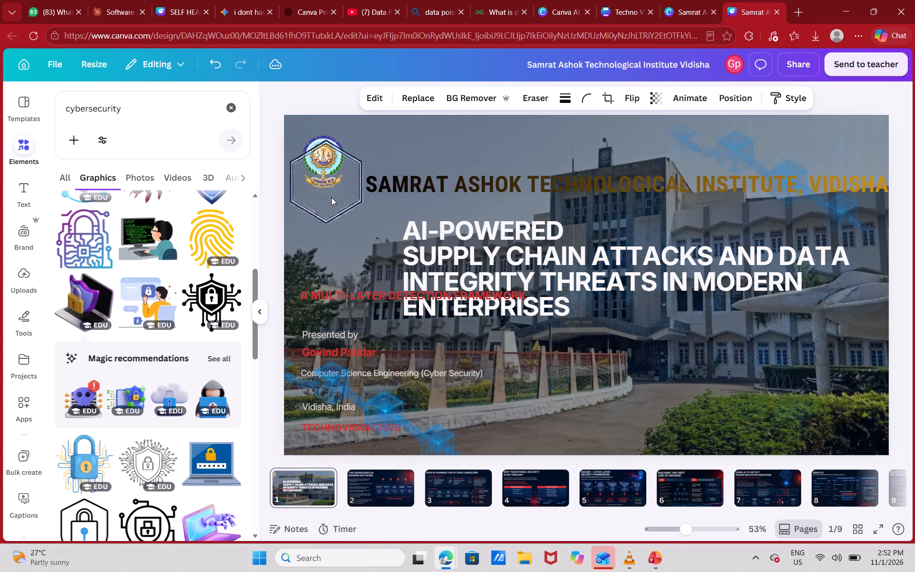
key(Up)
key(Up)
key(Up)
key(Up)
key(Up)
key(Up)
key(Up)
key(Up)
key(Up)
key(Up)
key(Up)
key(Up)
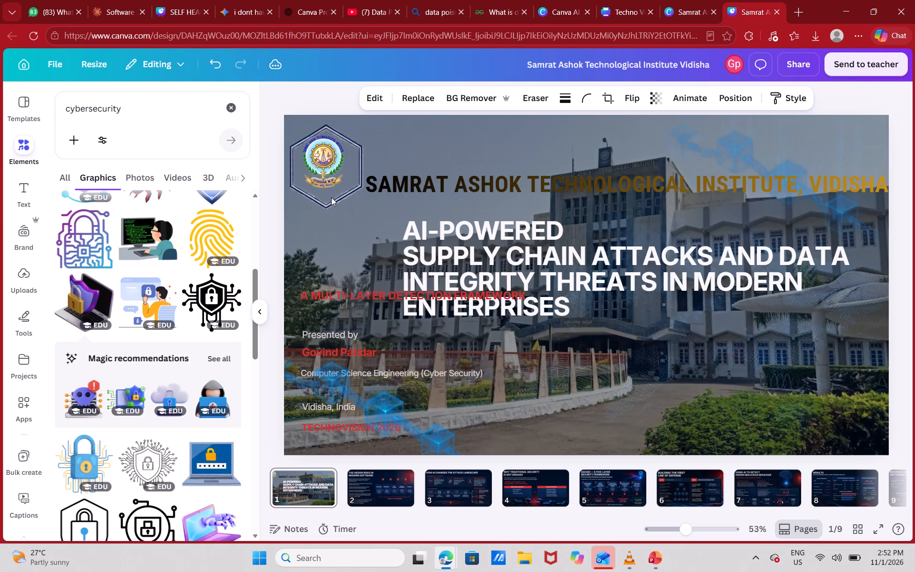
key(Up)
key(Up)
key(Up)
key(Up)
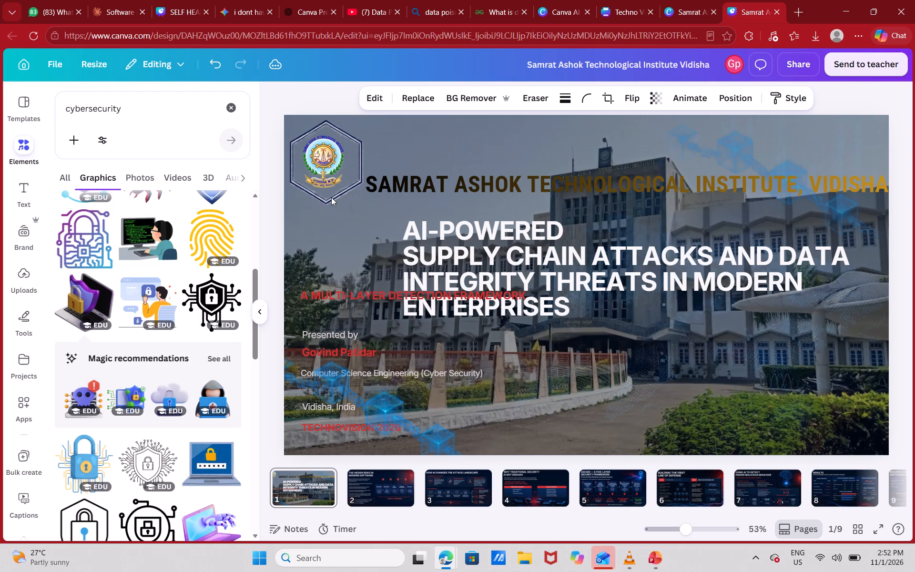
key(Left)
key(Left)
Change the institute heading's text colour to white (#ffffff).
click(492, 177)
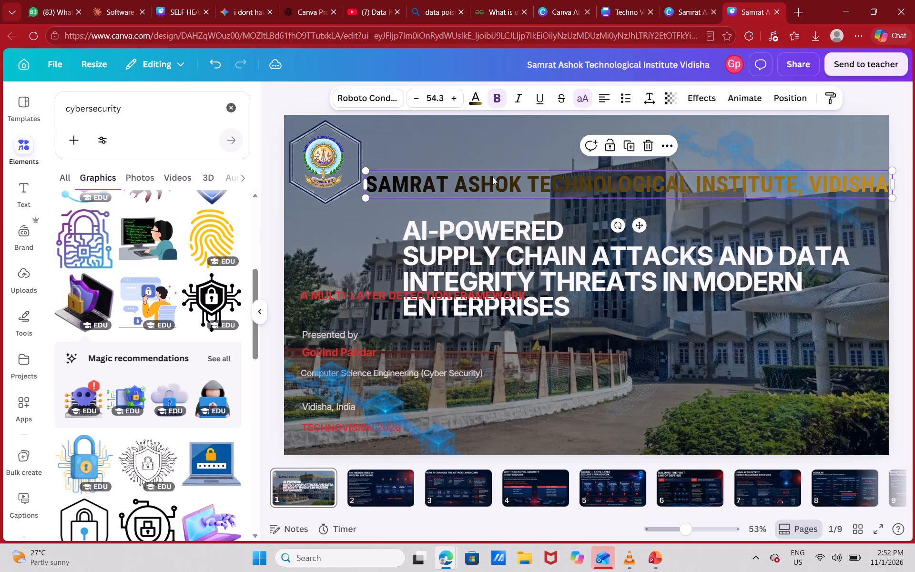
click(475, 95)
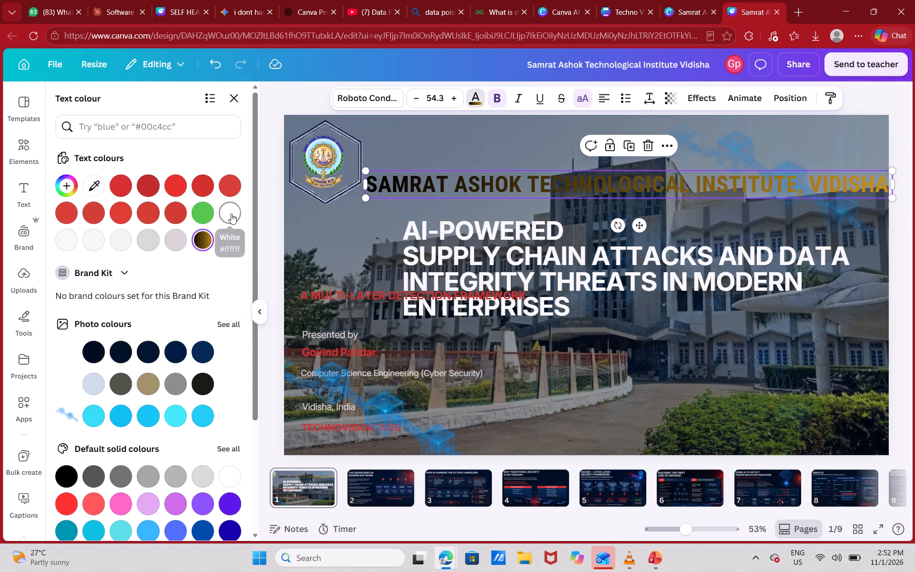
click(231, 214)
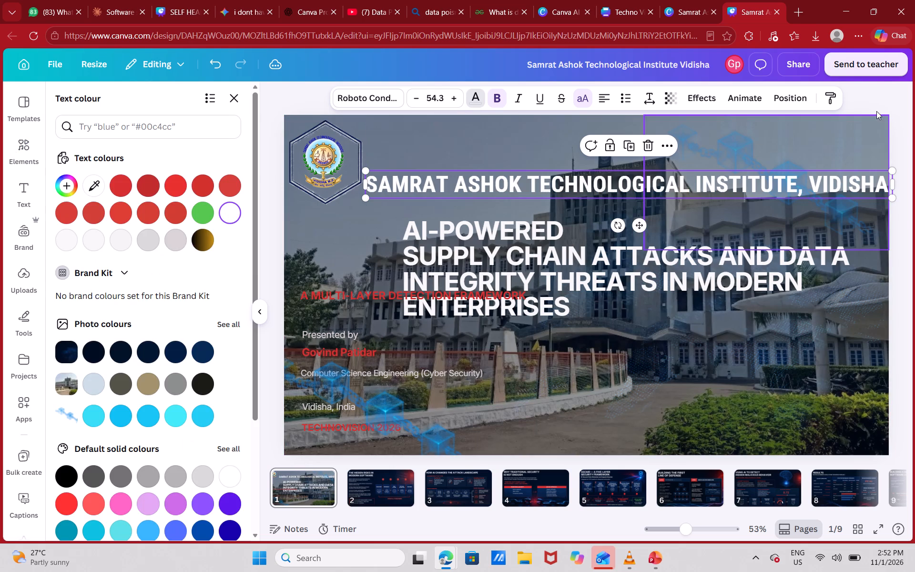
click(891, 102)
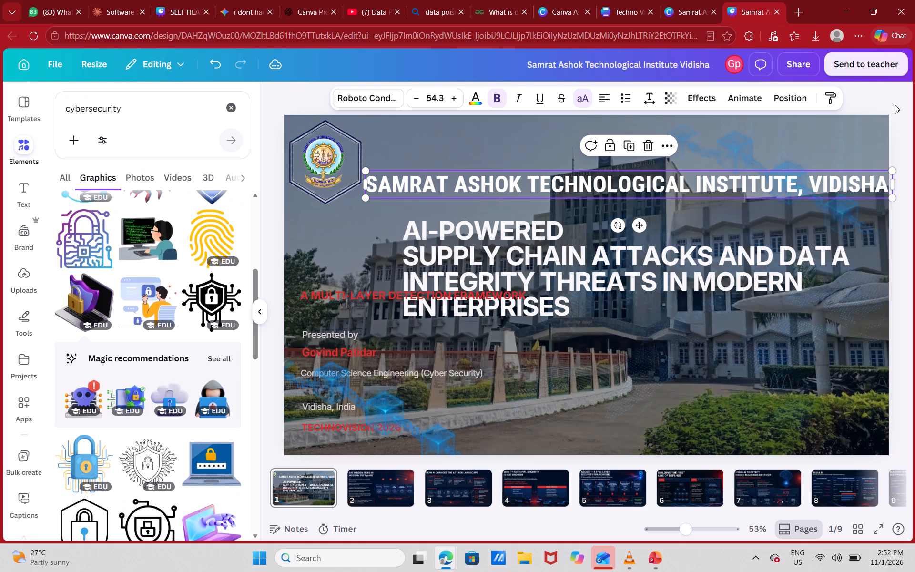
click(835, 175)
Reduce the institute heading's font size to 50.3 and narrow its text box to fit the text.
triple_click(412, 96)
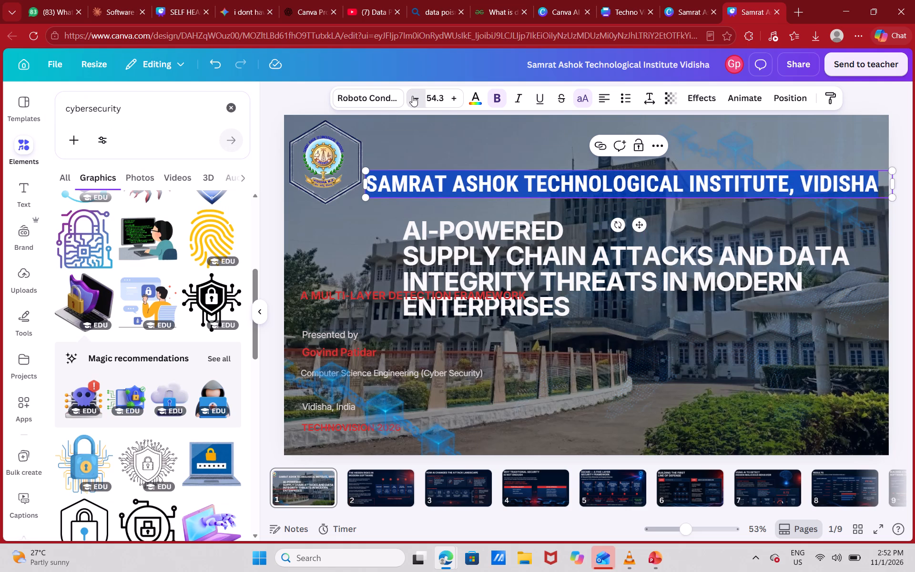
click(412, 96)
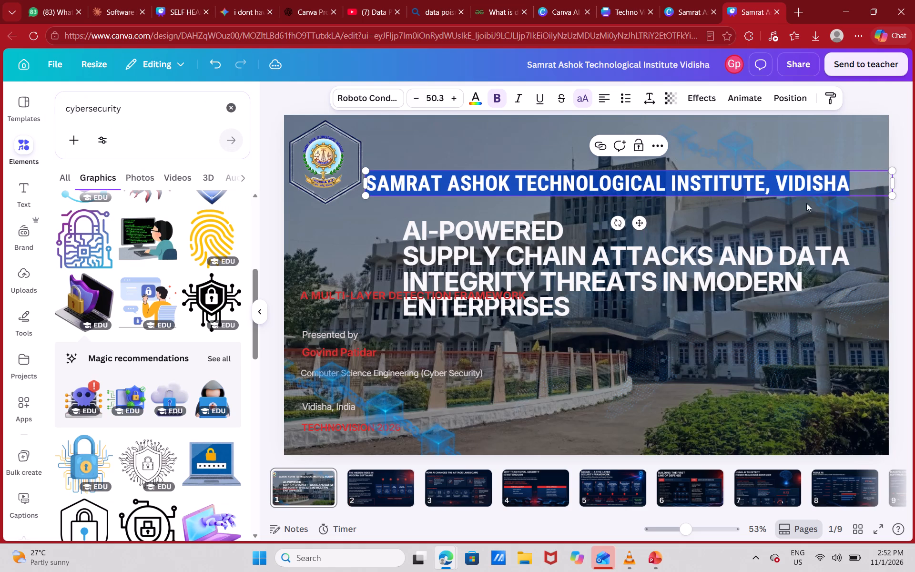
drag(895, 185, 861, 182)
right_click(841, 182)
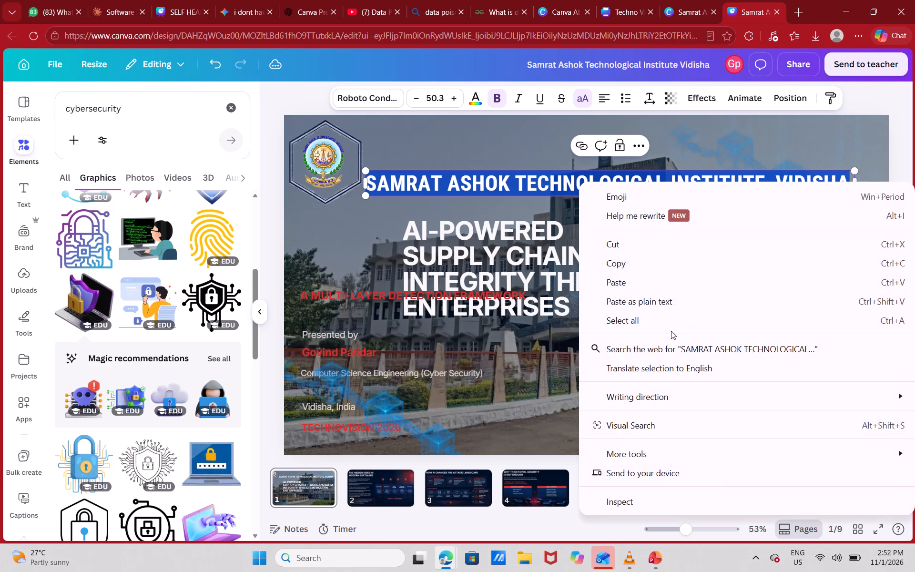
click(914, 114)
click(887, 91)
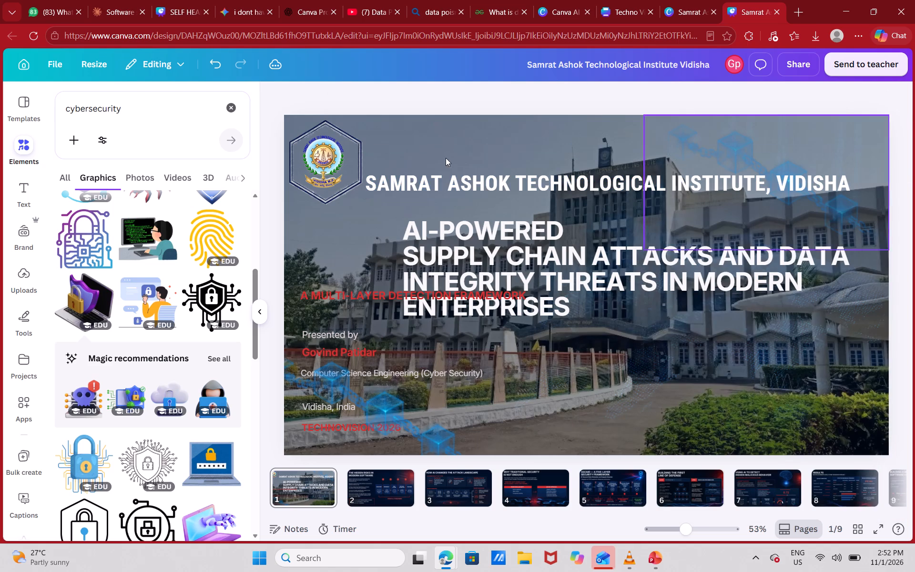
Delete the hexagon frame around the college logo, keeping the logo.
click(363, 152)
key(BackSpace)
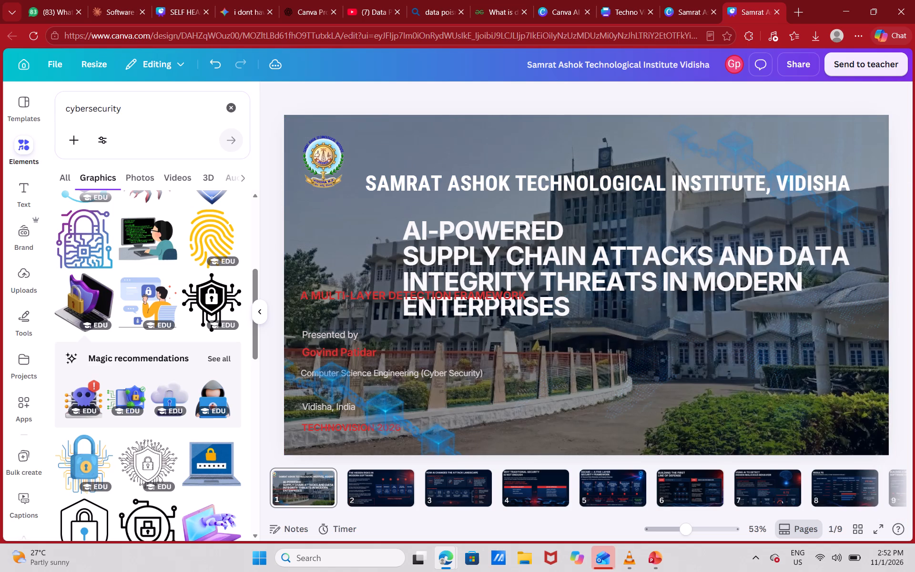
Align the institute heading horizontally to the centre of the page.
click(459, 185)
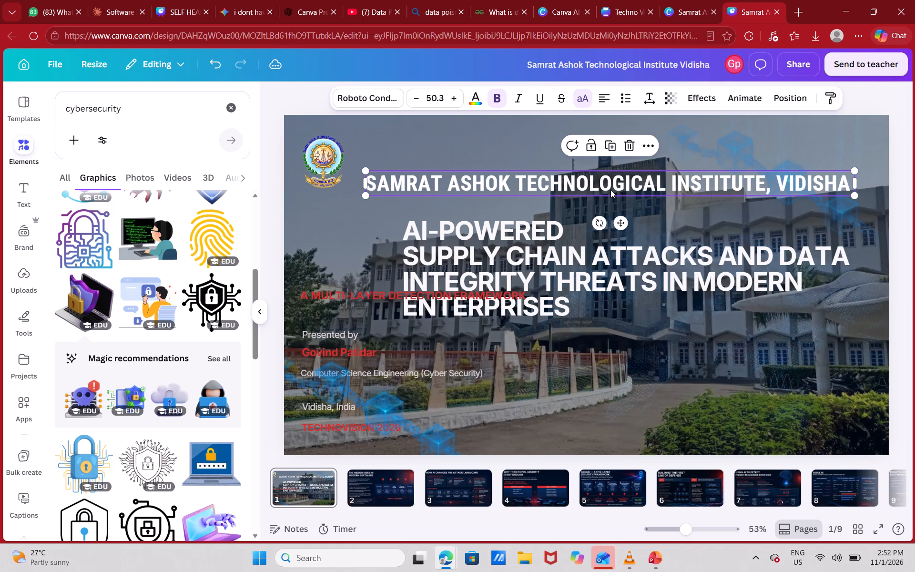
right_click(610, 190)
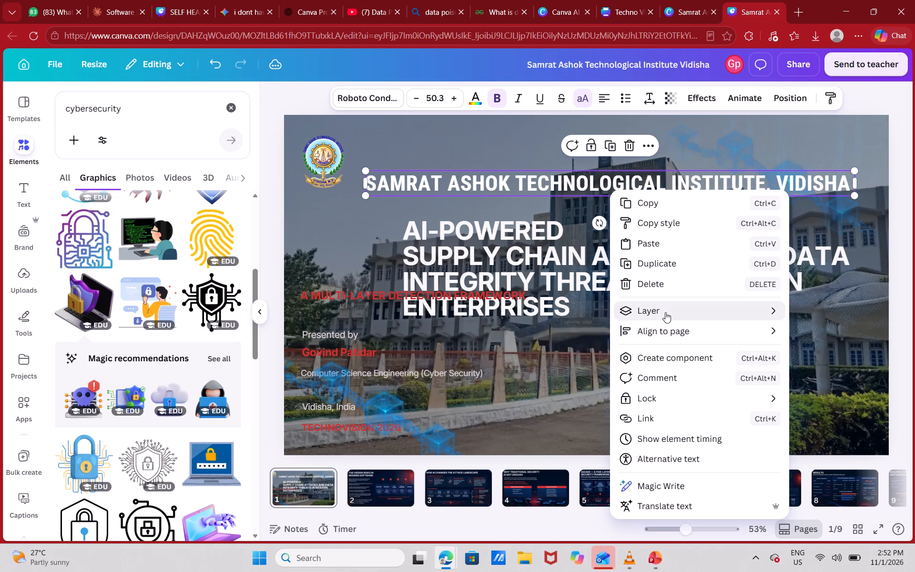
click(667, 335)
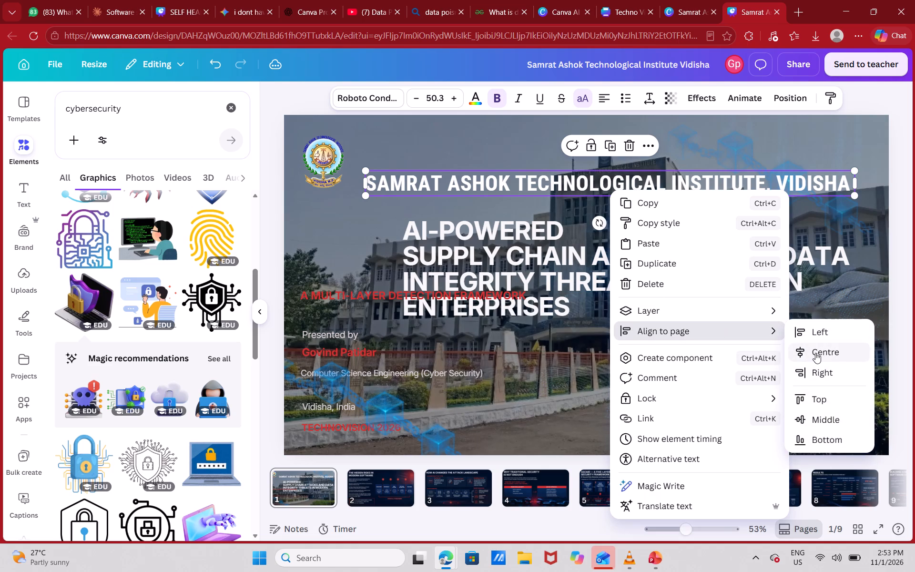
click(815, 353)
click(907, 127)
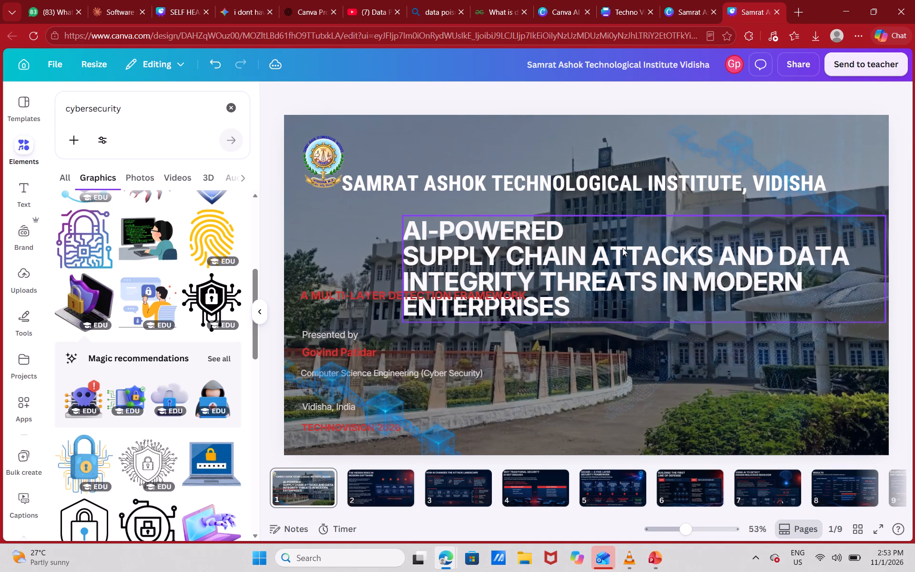
Nudge the institute heading slightly to the right, away from the college logo.
click(591, 194)
key(Right)
key(Right)
key(Right)
key(Right)
key(Right)
key(Right)
key(Right)
key(Right)
key(Right)
key(Right)
key(Right)
key(Right)
key(Right)
key(Right)
key(Right)
key(Right)
key(Right)
key(Right)
key(Right)
key(Right)
key(Right)
key(Right)
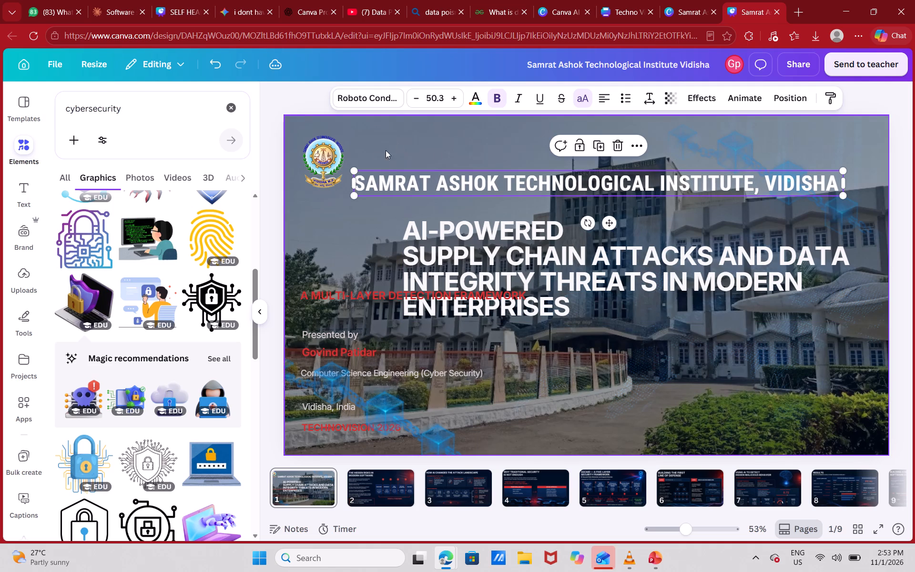
Examine the other college designs and the title slide of the Data Integrity and Security presentation in PowerPoint for cover layout reference.
key(alt+Tab)
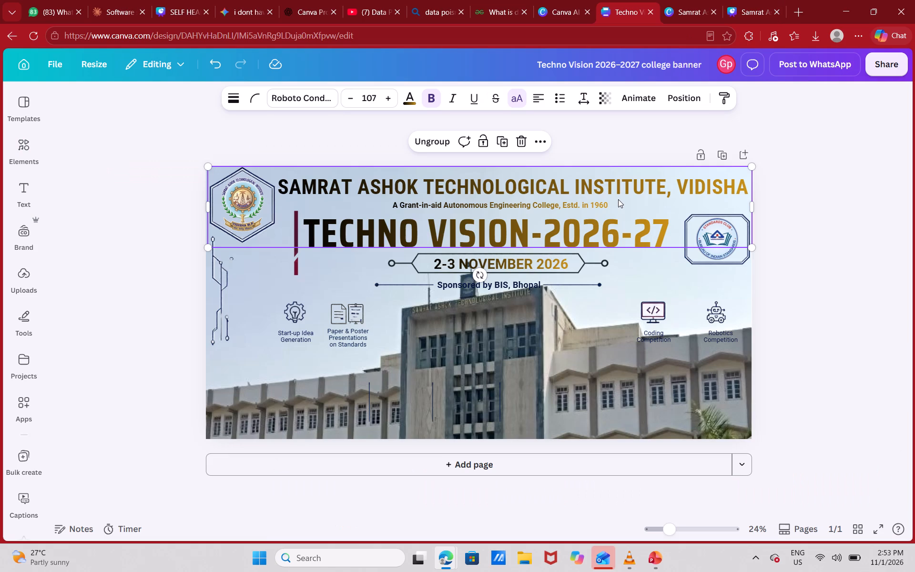
click(685, 0)
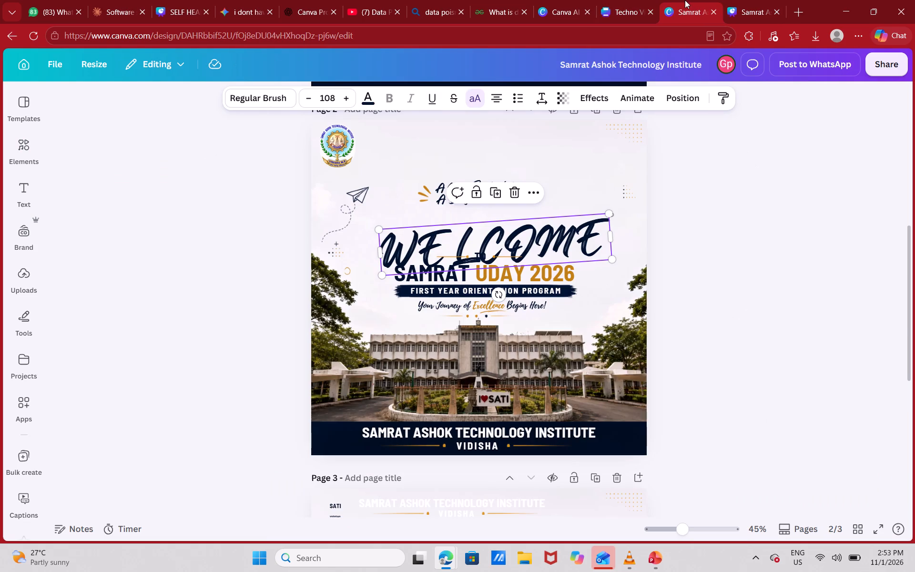
click(574, 0)
click(624, 0)
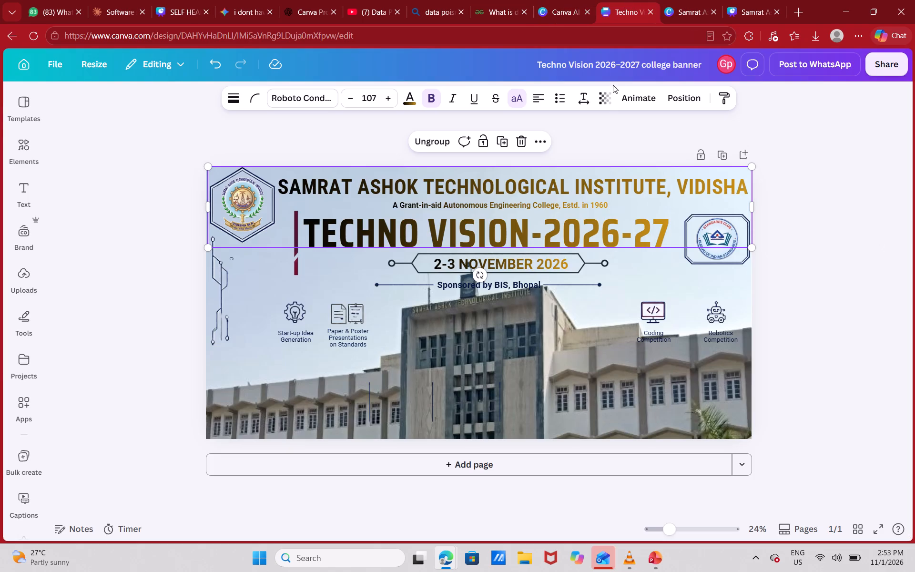
click(653, 555)
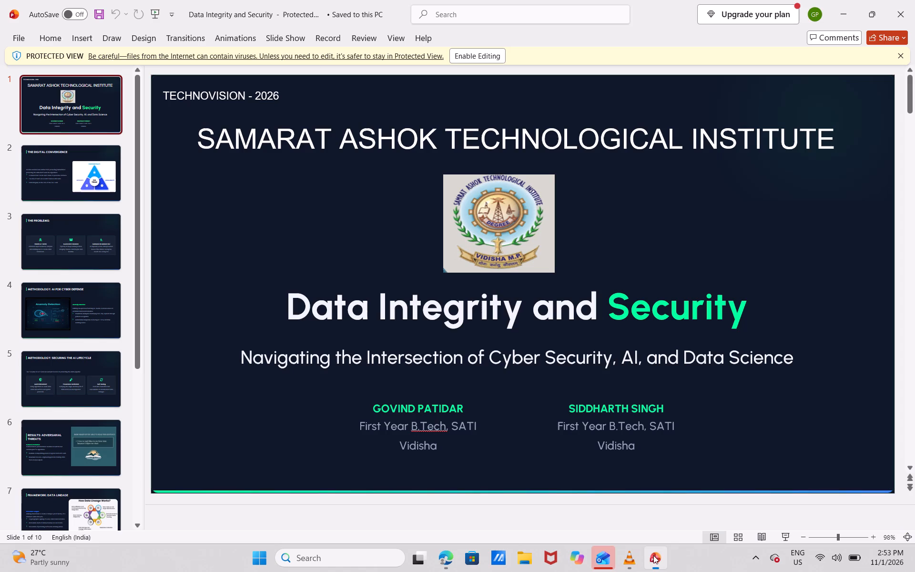
key(alt+Tab)
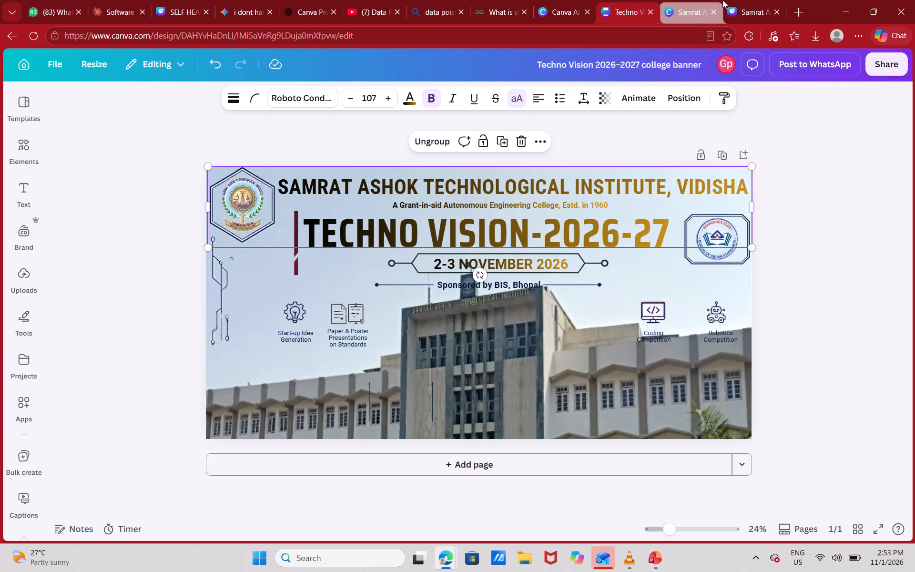
click(741, 0)
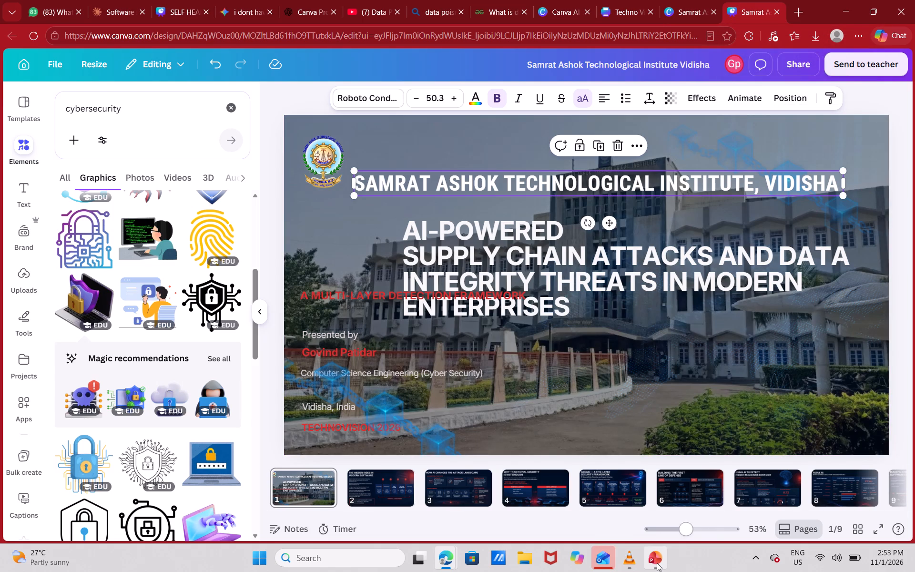
click(655, 563)
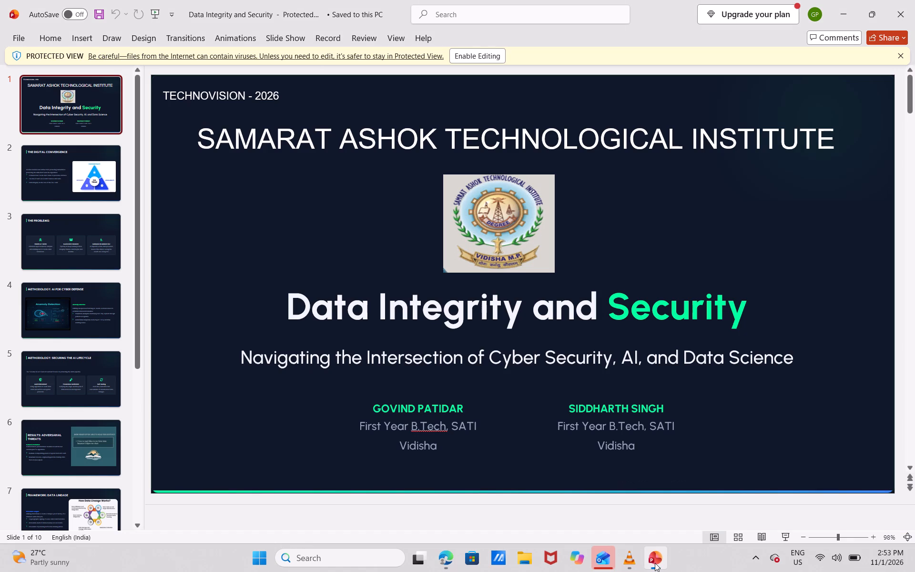
key(alt+Tab)
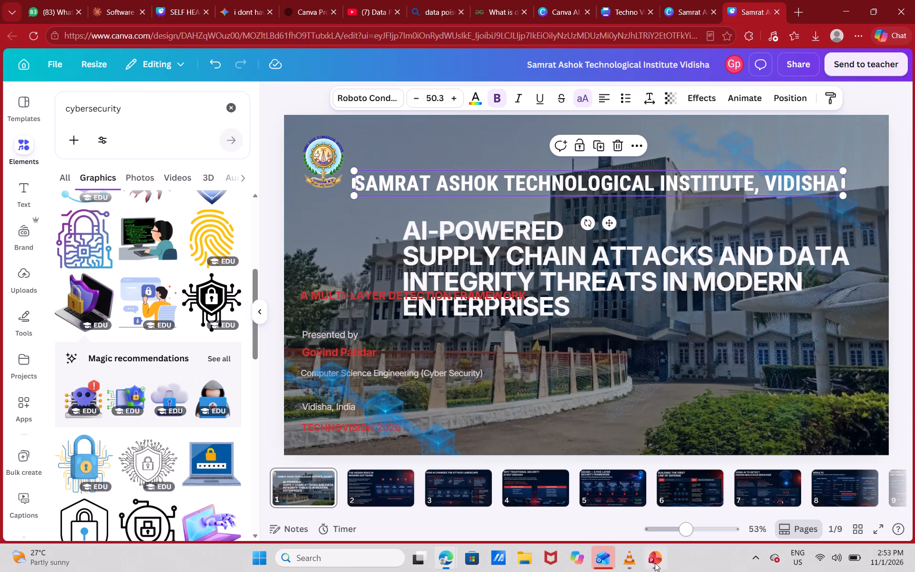
Delete the red "A Multi-Layer Detection Framework" subtitle from the cover.
click(377, 296)
key(BackSpace)
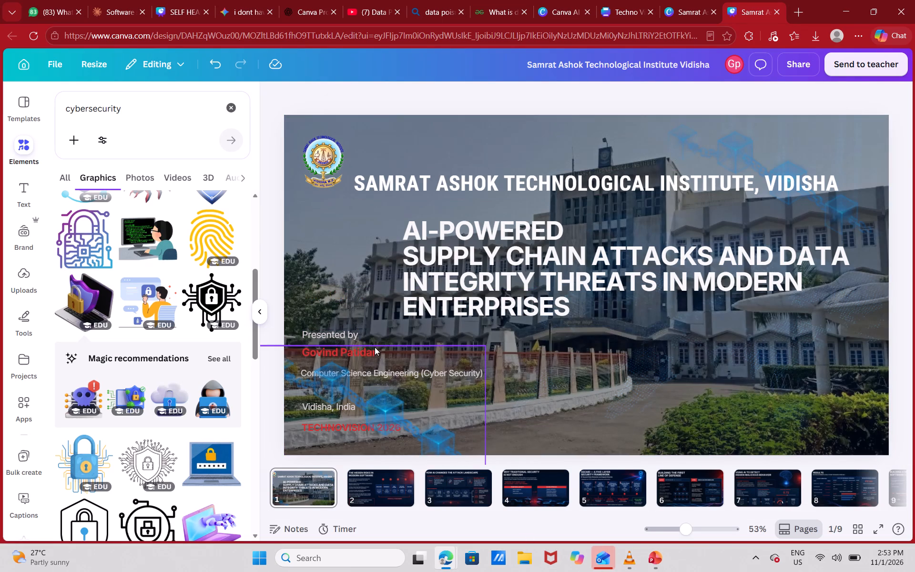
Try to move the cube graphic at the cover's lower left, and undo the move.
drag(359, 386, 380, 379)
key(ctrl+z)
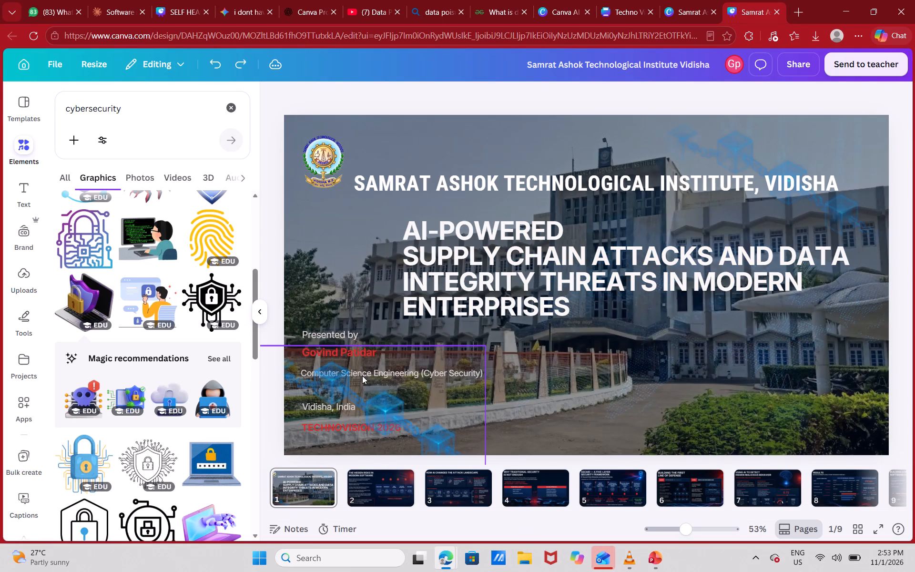
Send the lower-left cube graphic to the back, behind the presenter details.
right_click(362, 376)
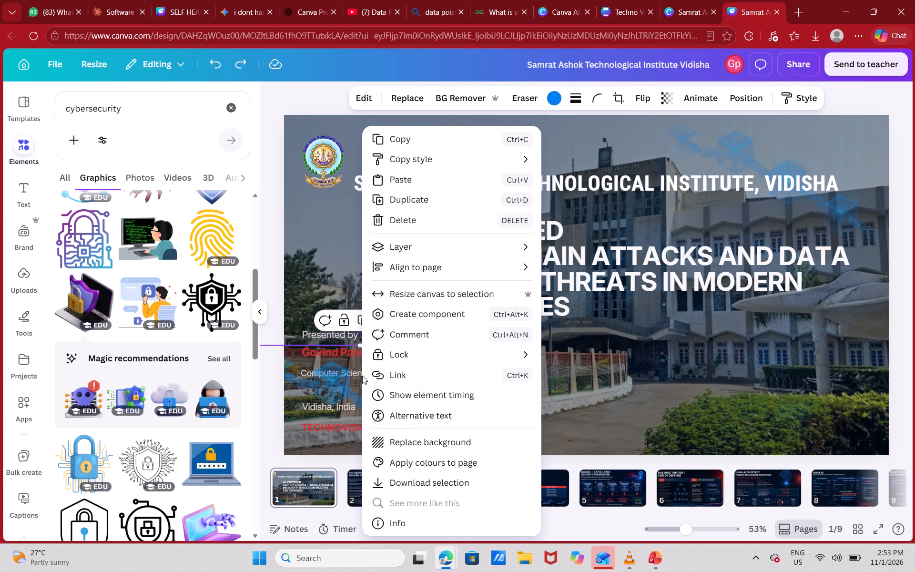
click(436, 249)
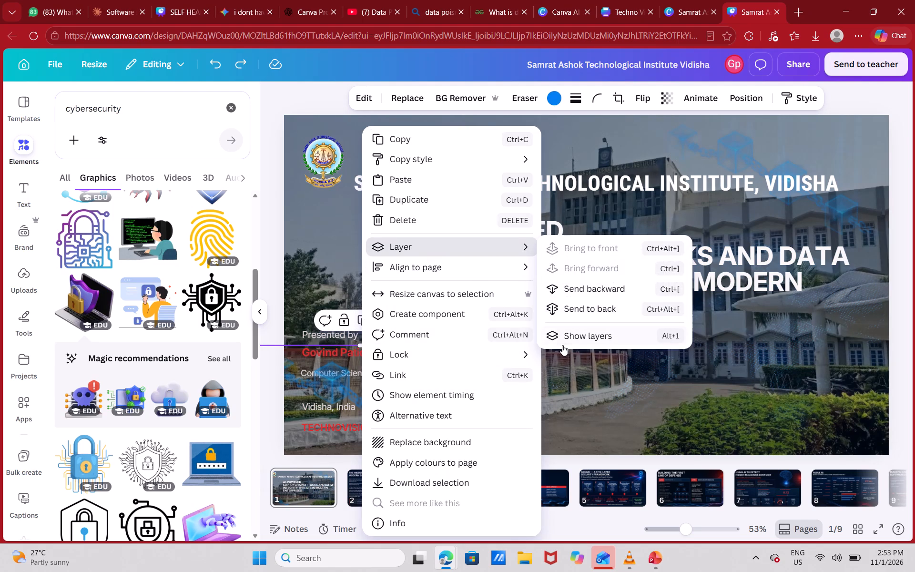
click(595, 306)
click(595, 306)
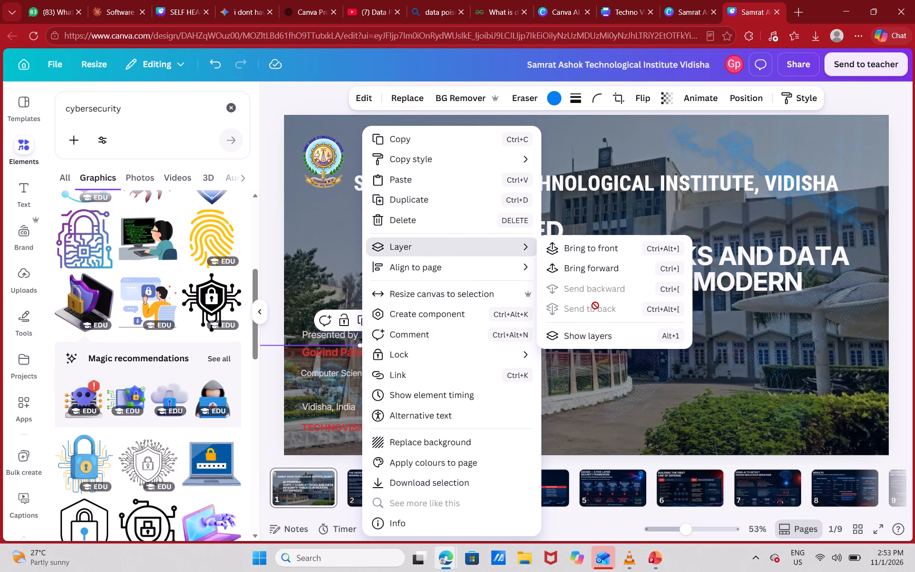
click(725, 454)
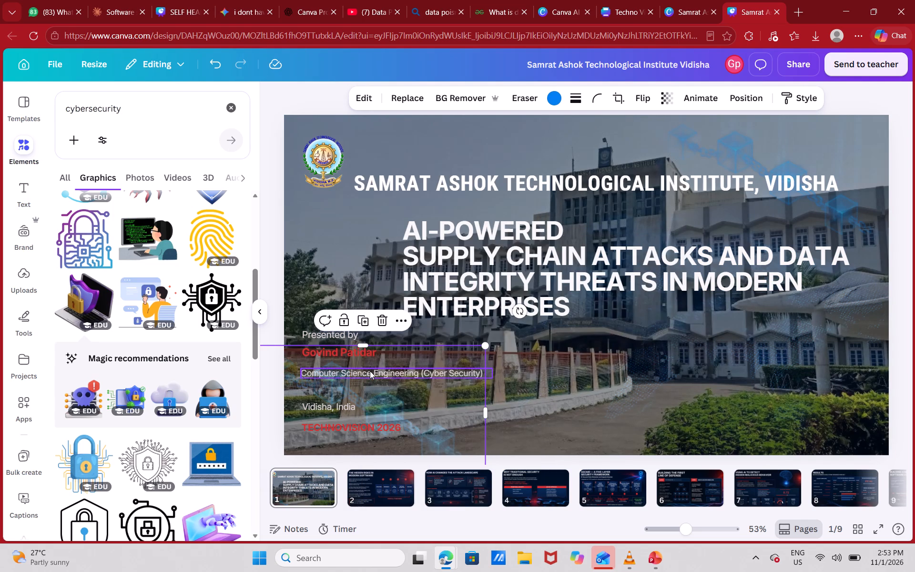
Move the "Computer Science Engineering (Cyber Security)" line to the lower centre of the cover.
click(370, 371)
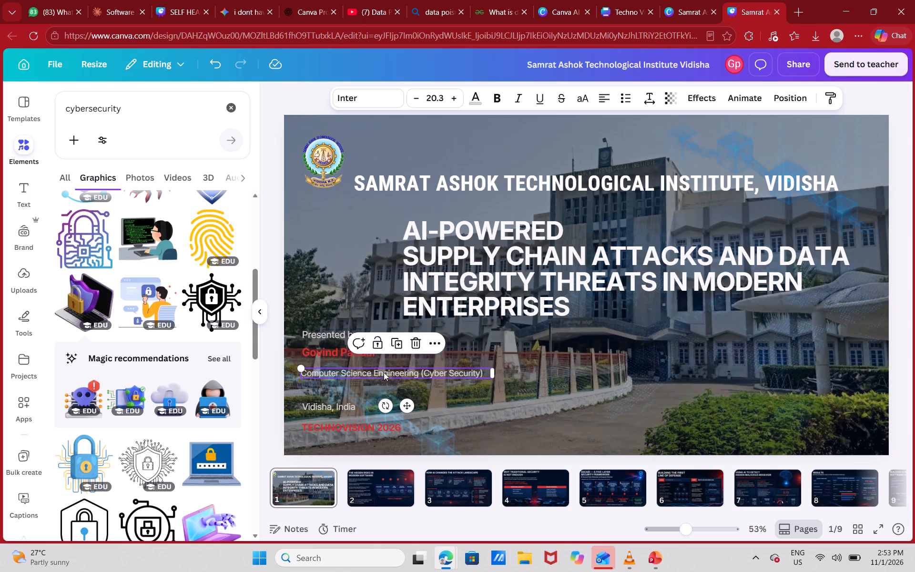
drag(388, 372, 552, 407)
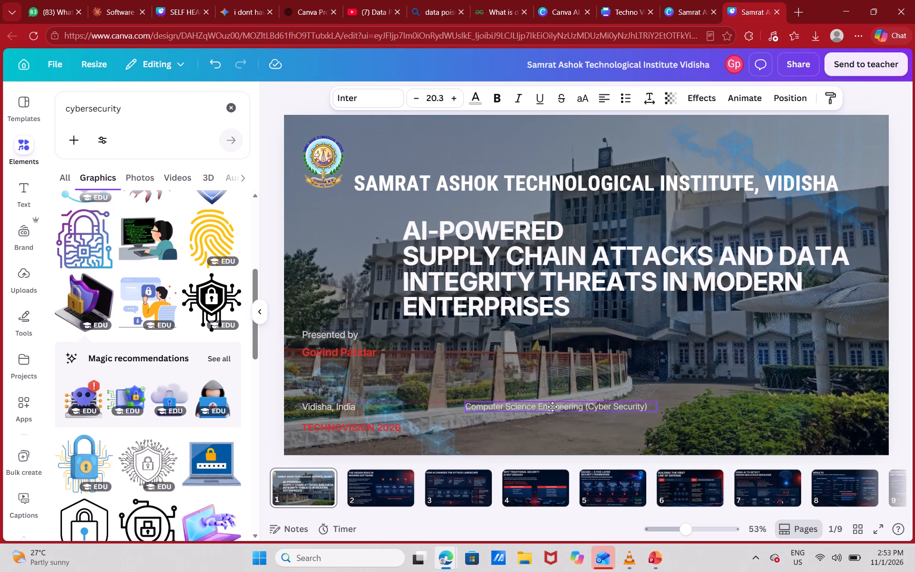
drag(552, 407, 552, 408)
Move the red presenter name to just above the Computer Science Engineering line, roughly centred over it.
drag(319, 350, 530, 374)
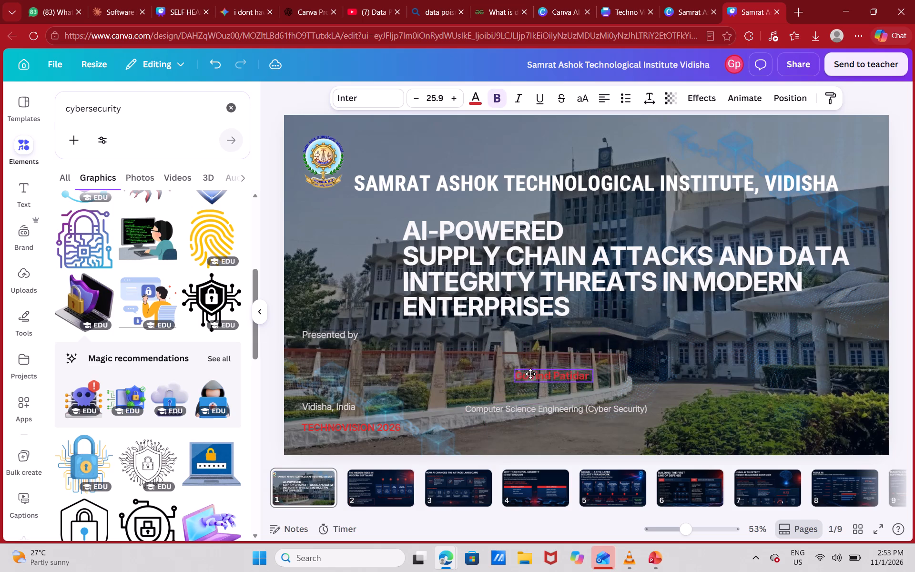
drag(530, 374, 529, 377)
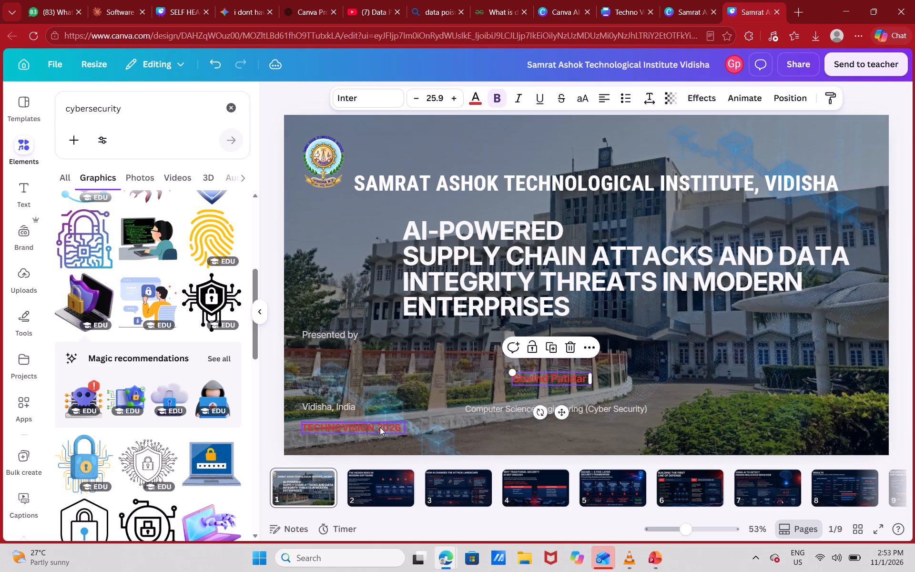
Move the red "TECHNOVISION 2026" text above the institute heading and align it to the centre of the page.
click(380, 427)
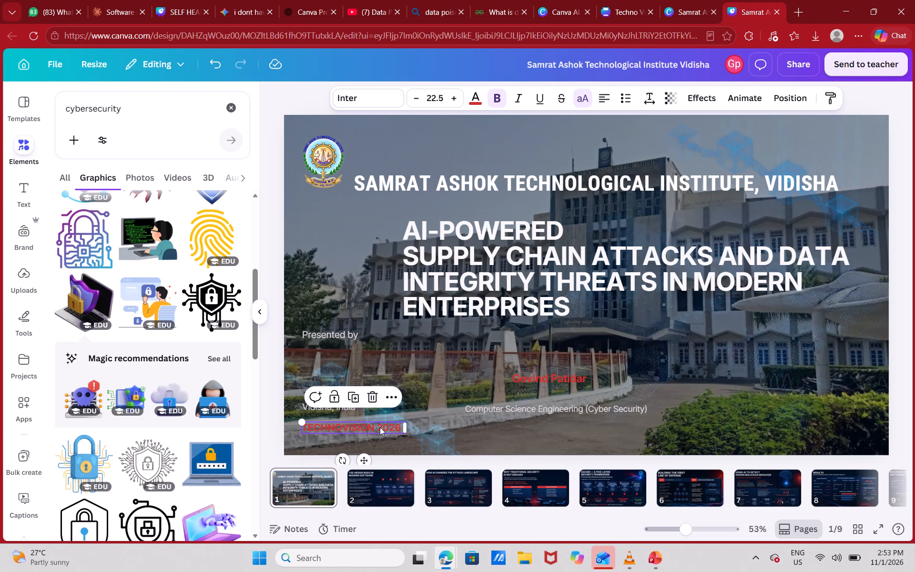
key(alt+Tab)
key(alt+Tab)
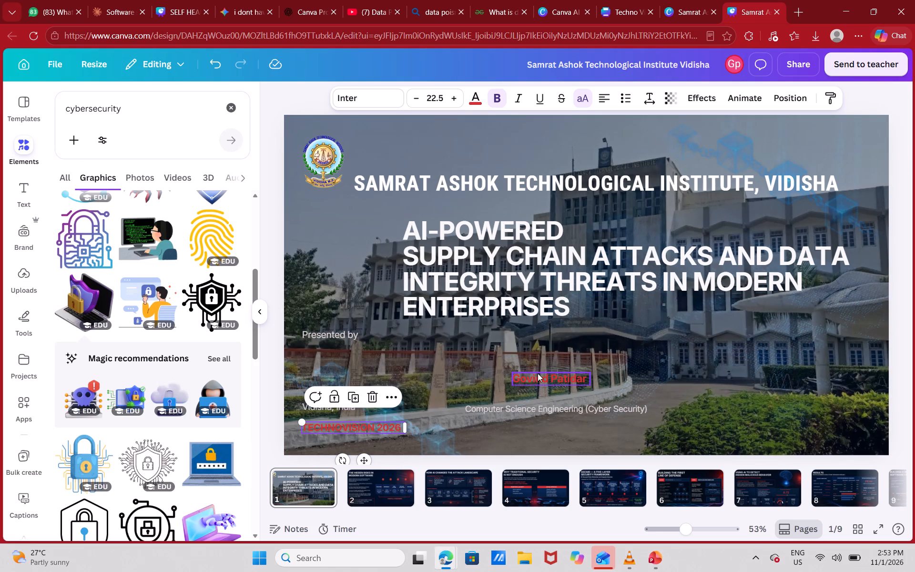
drag(382, 427, 602, 143)
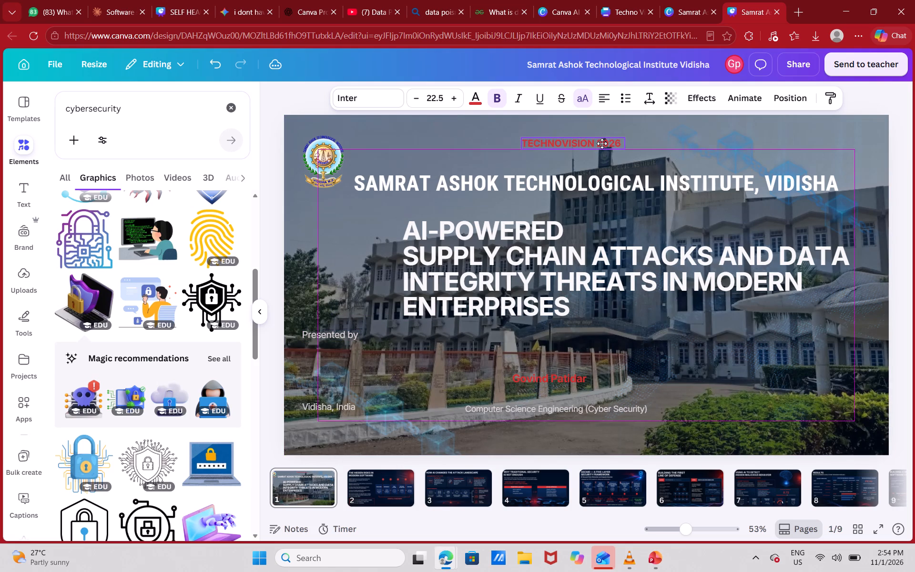
drag(602, 143, 595, 147)
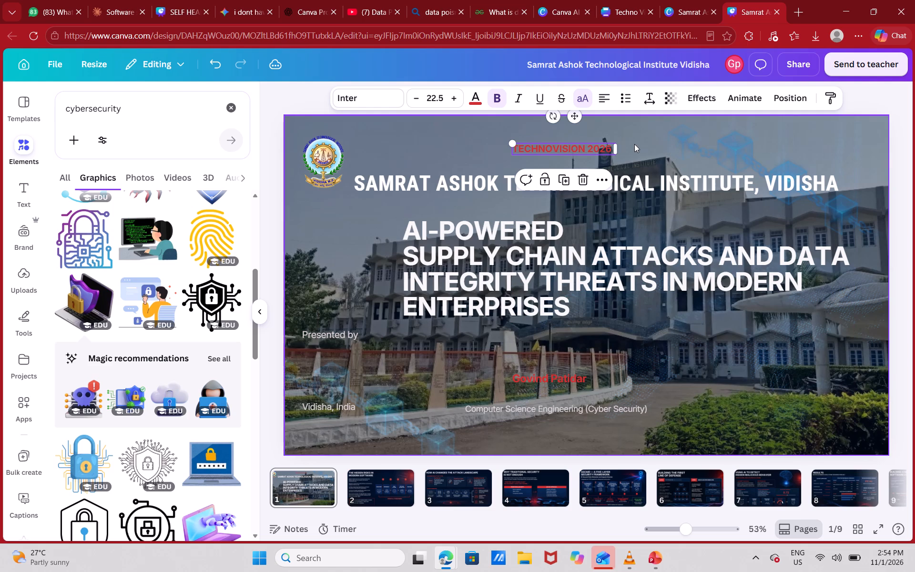
right_click(602, 148)
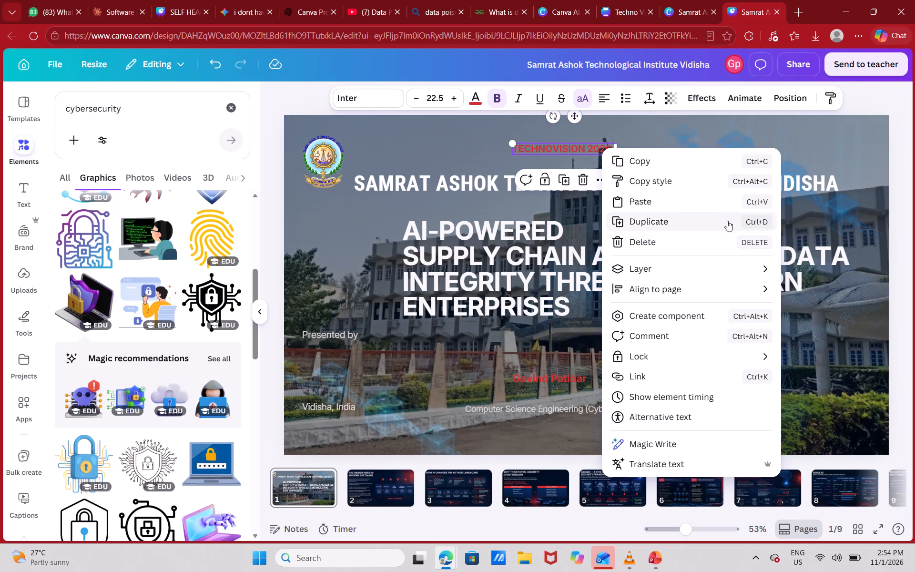
click(679, 287)
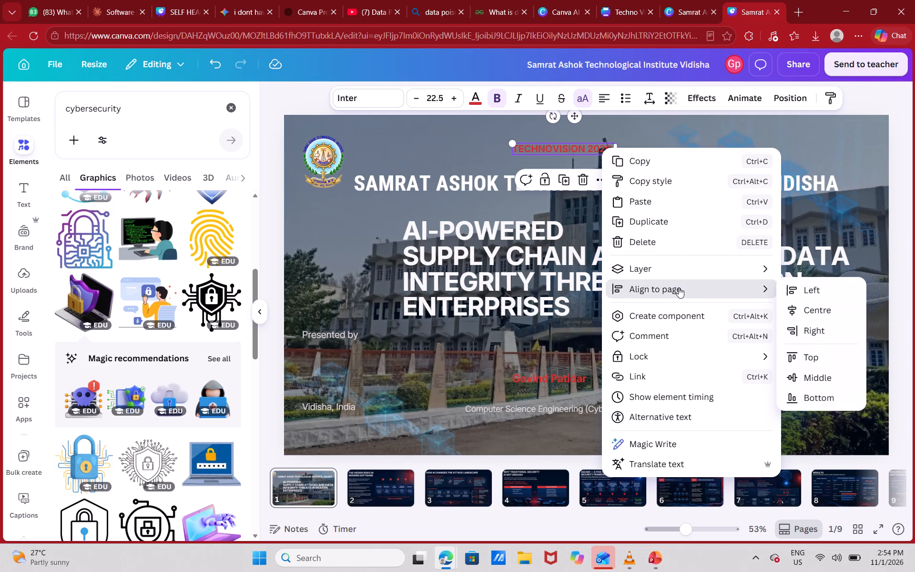
click(818, 307)
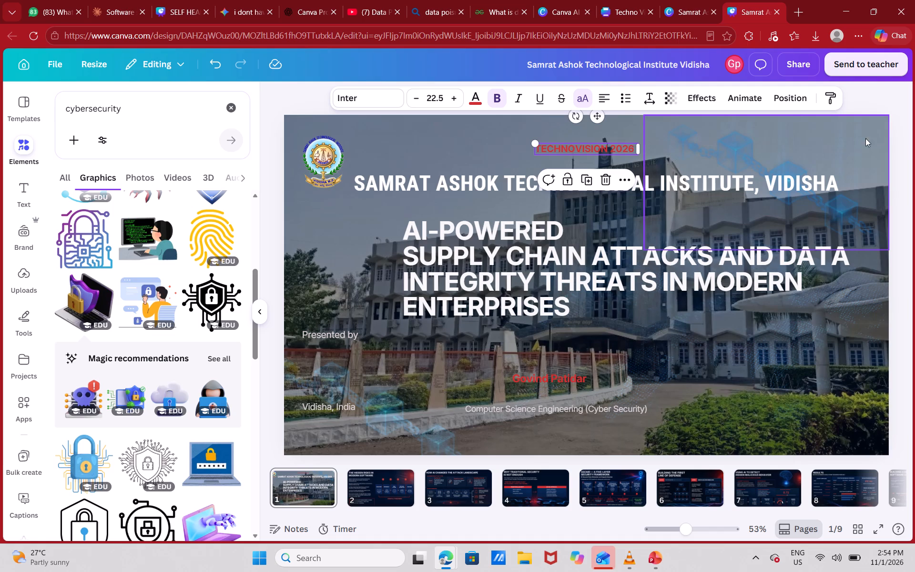
Copy the navy "PRESENTATION ON STANDARDS" banner from the 19-20 February 2026 certificate design onto the cover, just below the red "TECHNOVISION 2026" text.
click(903, 117)
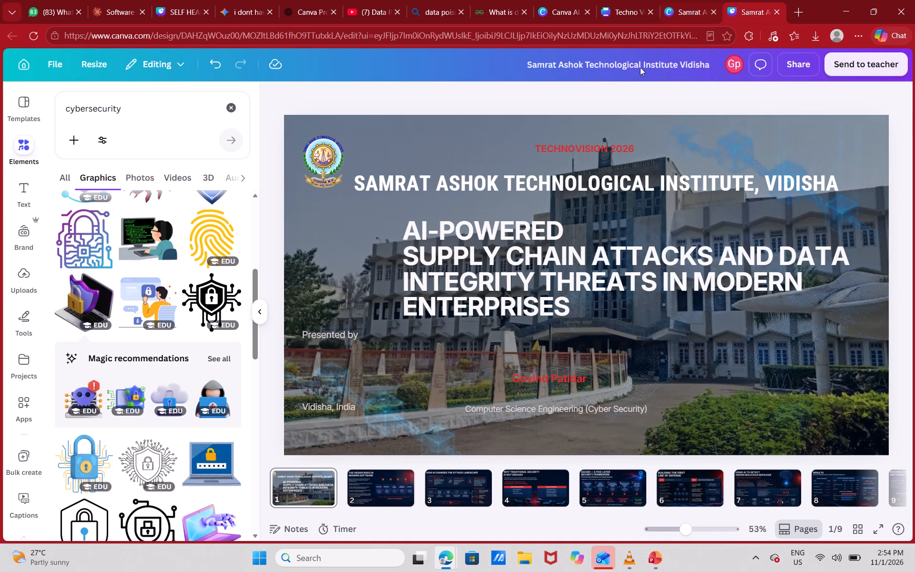
click(635, 149)
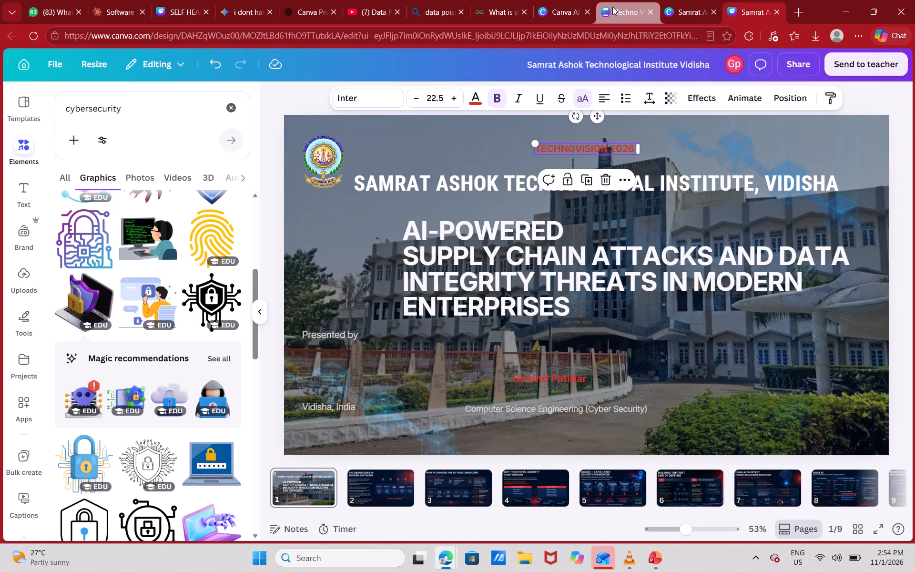
click(558, 0)
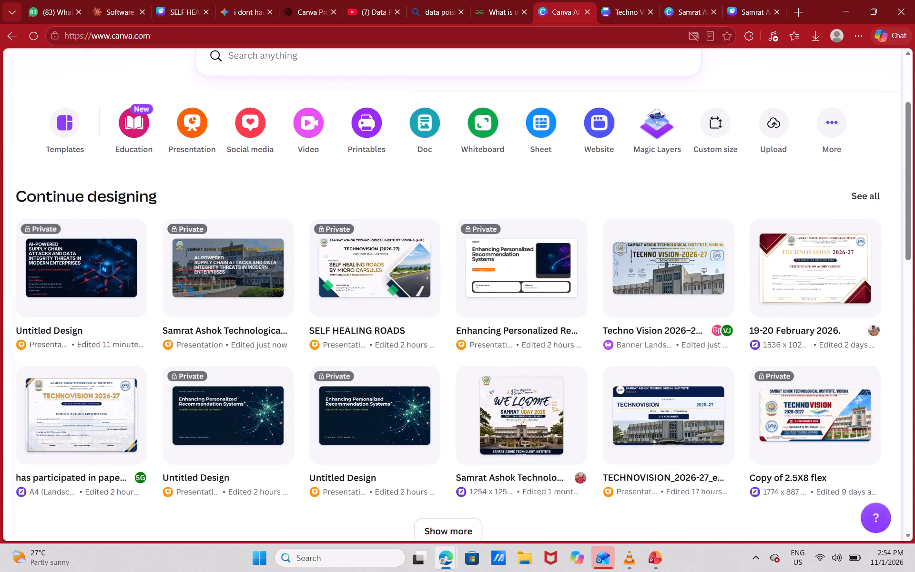
click(791, 272)
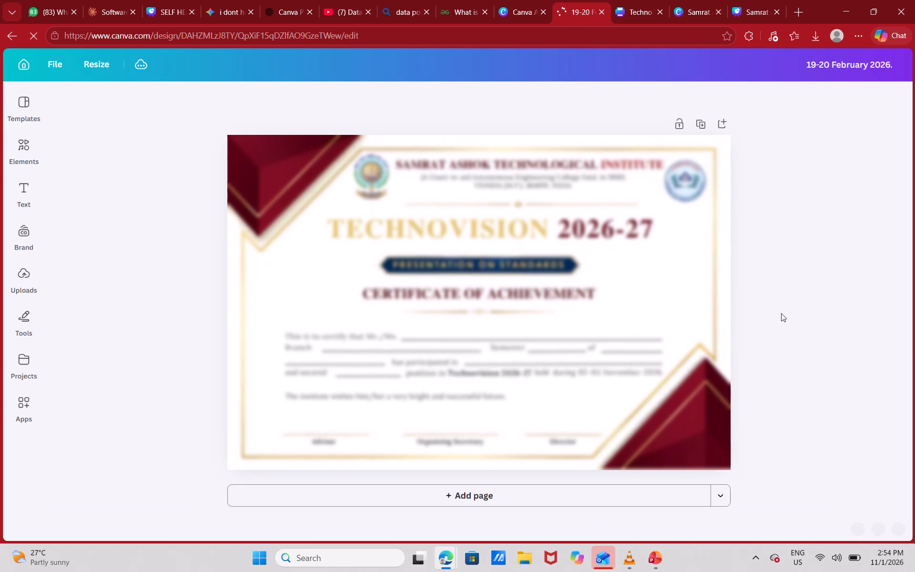
click(805, 278)
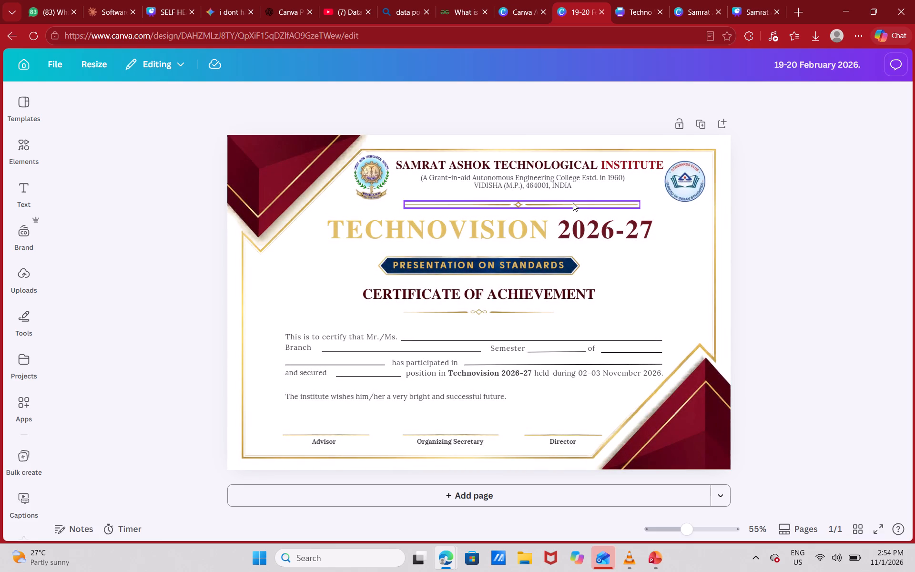
click(542, 266)
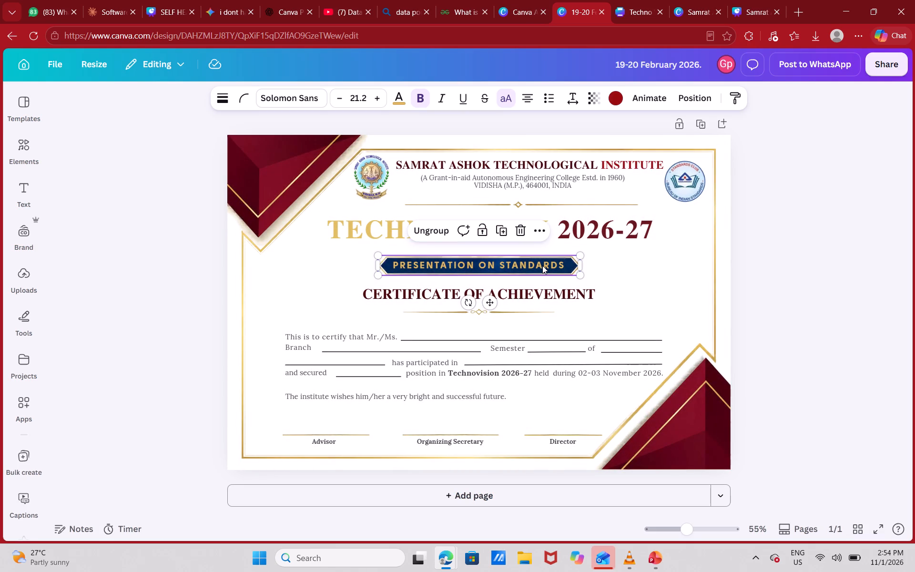
key(ctrl+c)
click(754, 0)
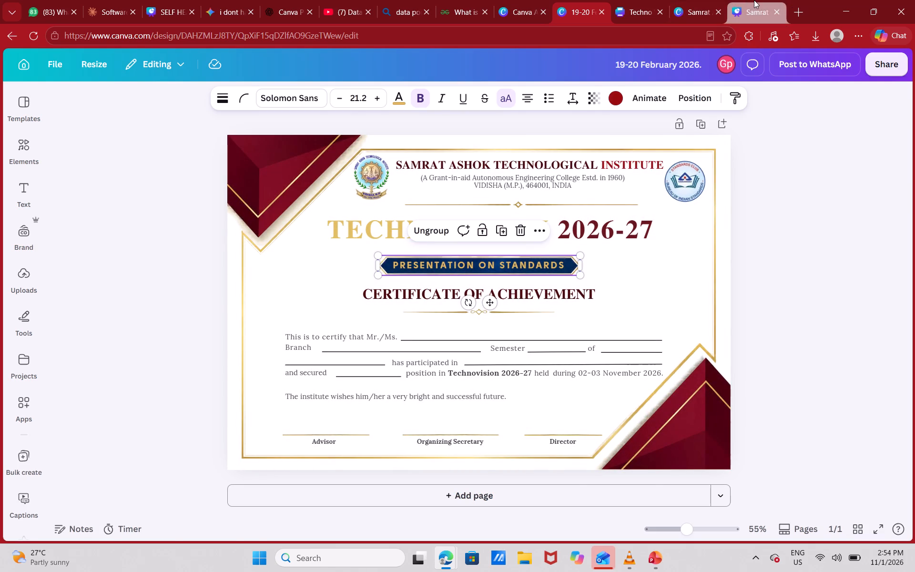
key(ctrl+v)
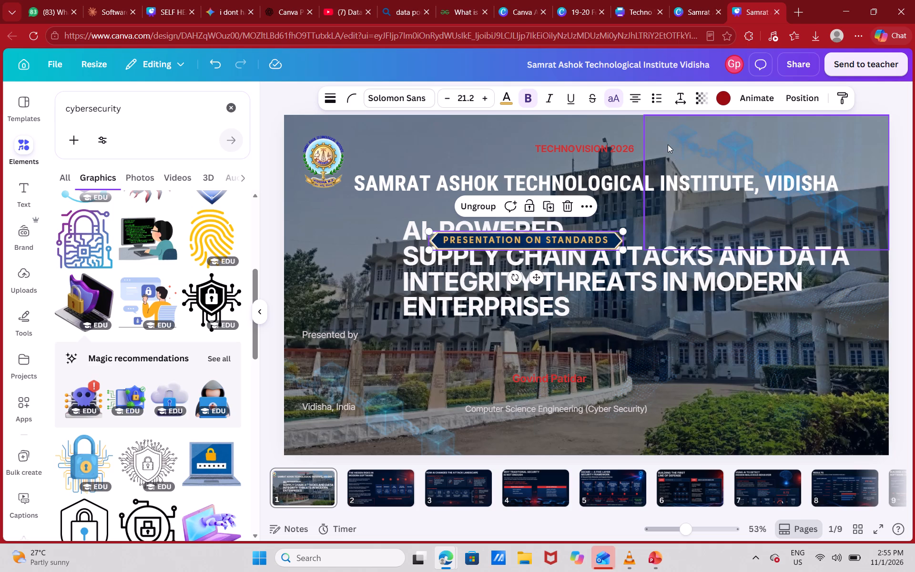
drag(583, 238, 592, 216)
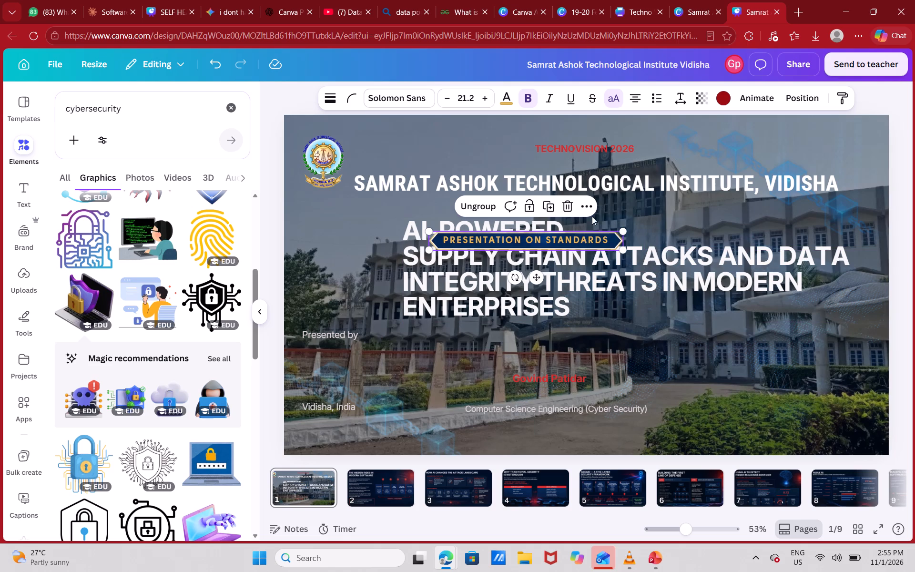
drag(592, 216, 634, 168)
Move the red "TECHNOVISION 2026" text into the navy banner in place of its wording, and raise the banner above the institute heading.
click(615, 150)
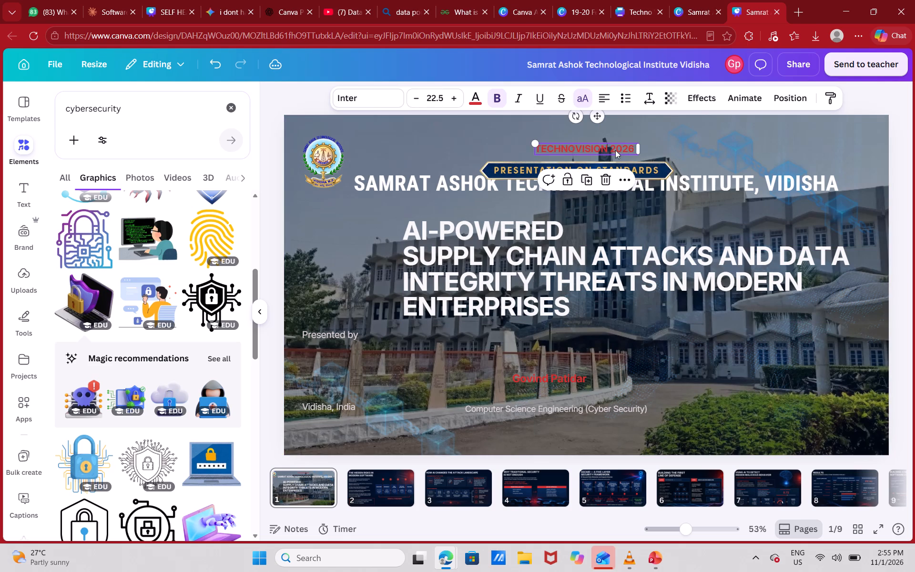
click(615, 150)
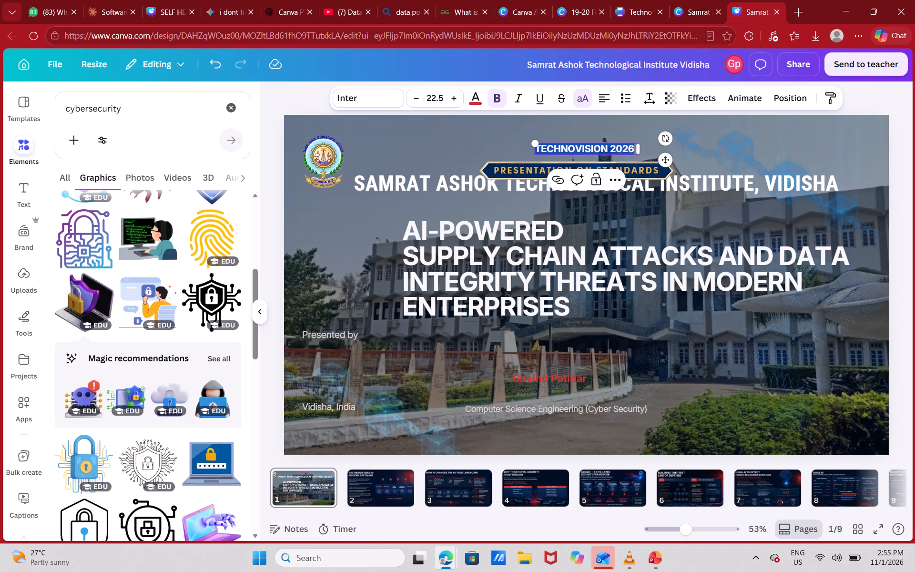
key(ctrl+c)
key(BackSpace)
click(752, 134)
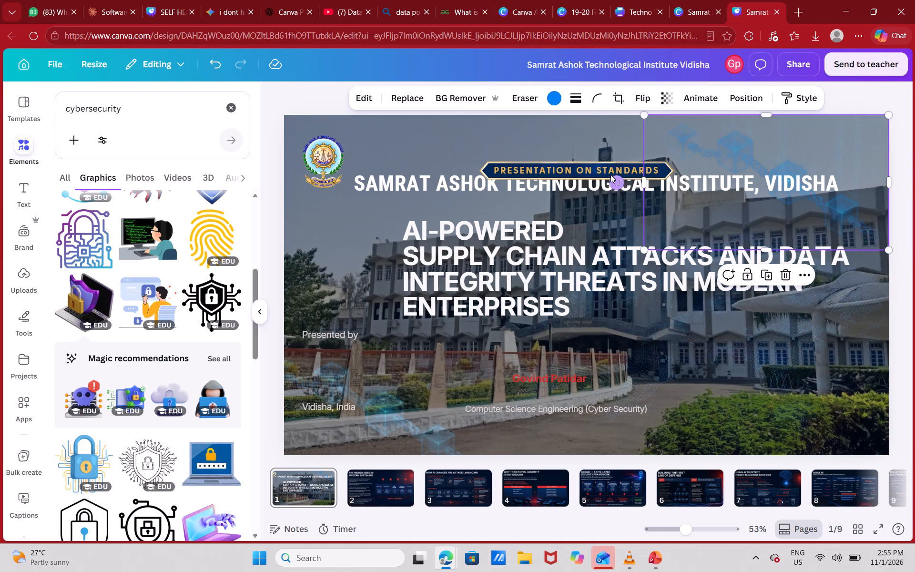
drag(615, 167, 622, 153)
double_click(617, 157)
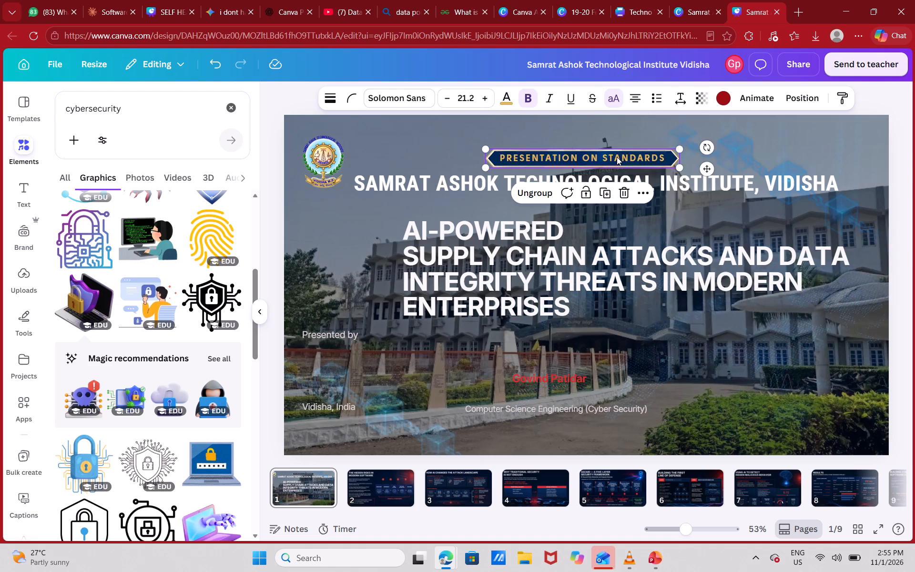
key(ctrl+v)
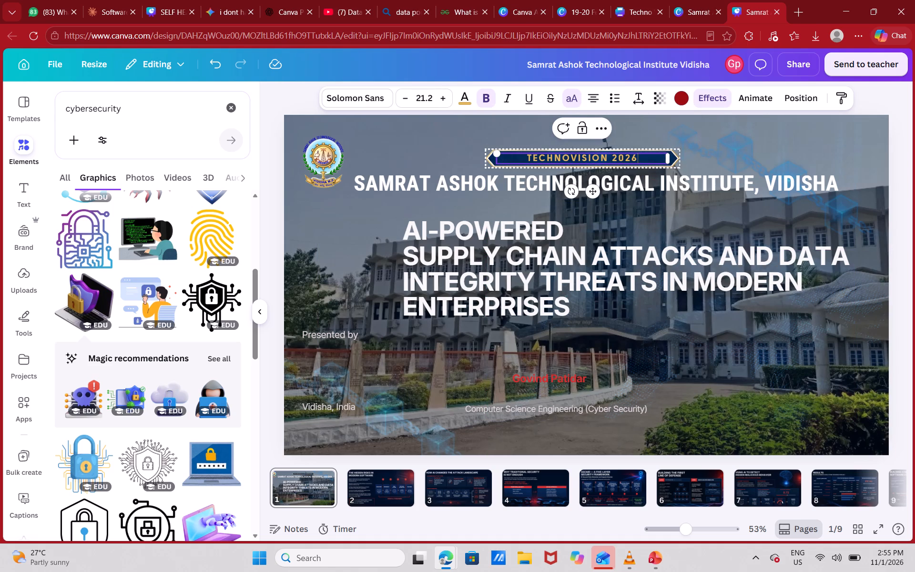
click(768, 153)
Shrink the banner slightly and narrow its navy shape from both ends so it fits closely around "TECHNOVISION 2026".
click(659, 157)
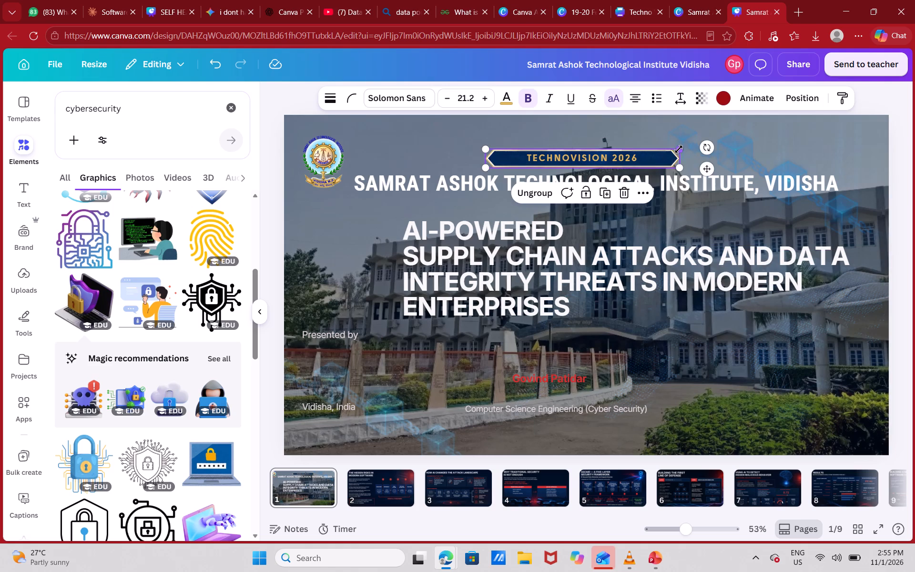
drag(679, 149, 667, 147)
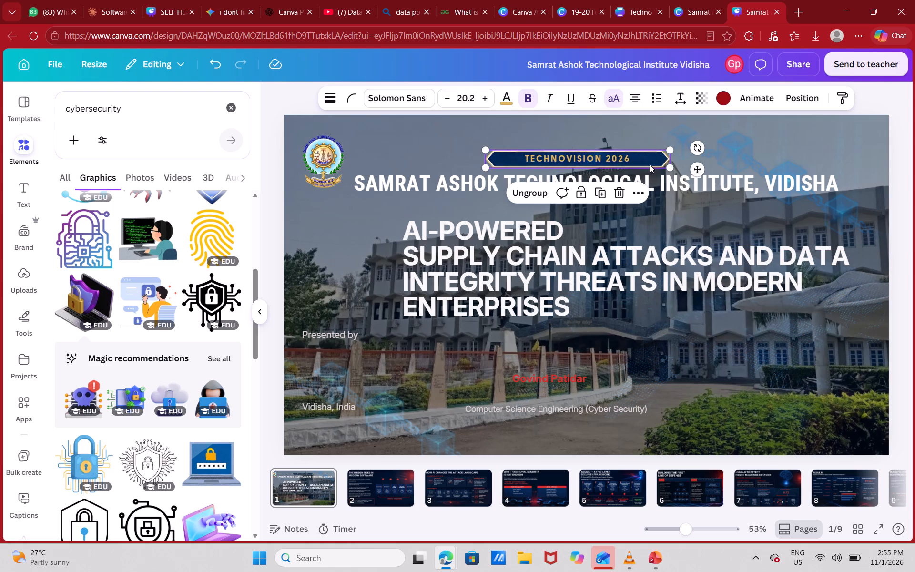
click(650, 164)
drag(671, 166, 669, 165)
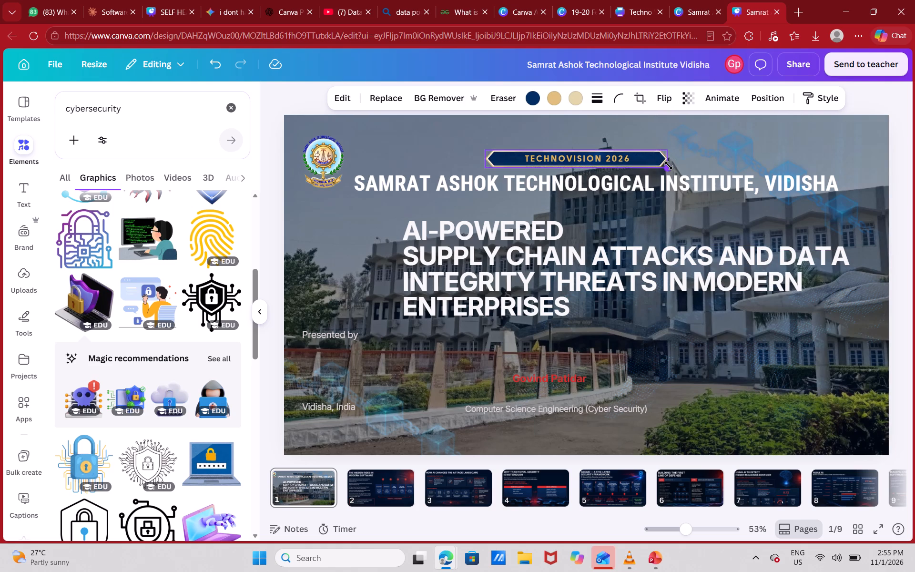
drag(669, 165, 644, 167)
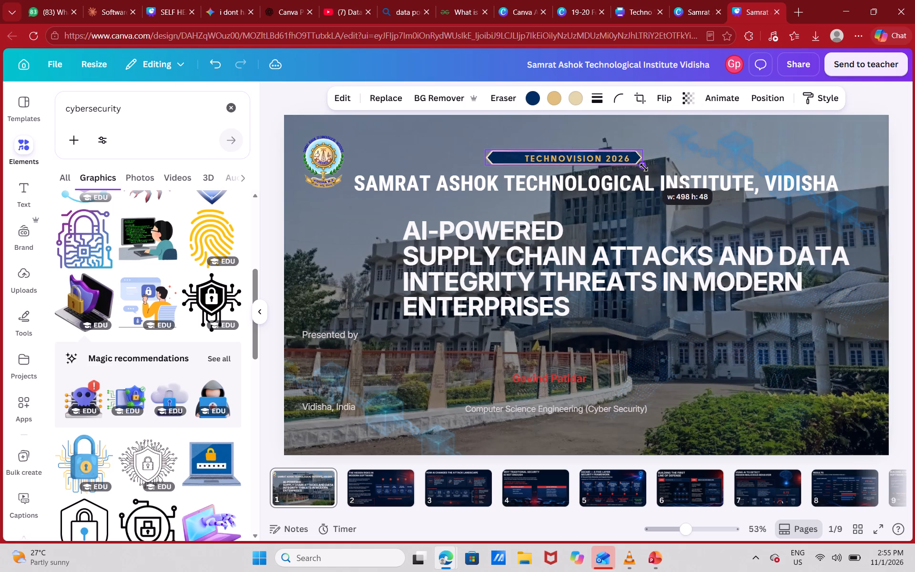
drag(644, 167, 644, 170)
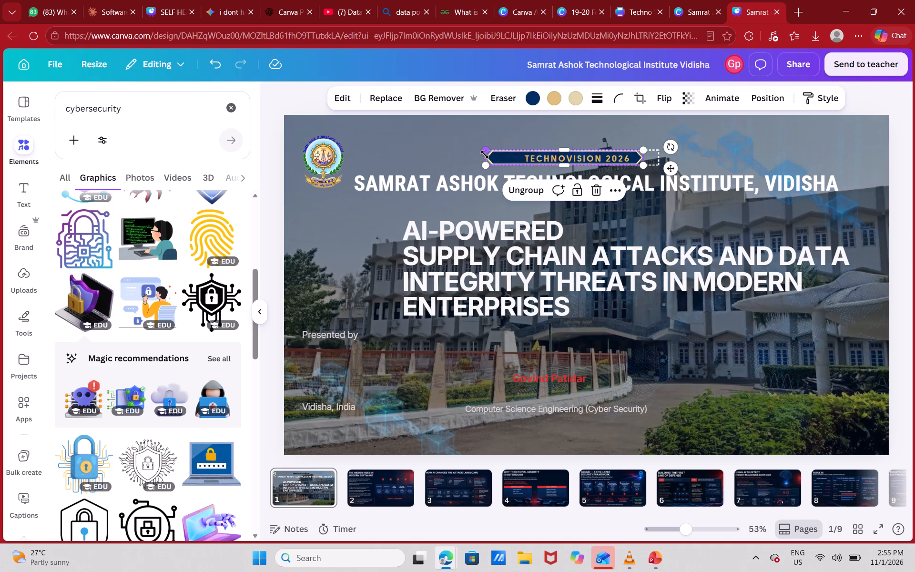
drag(485, 154, 506, 154)
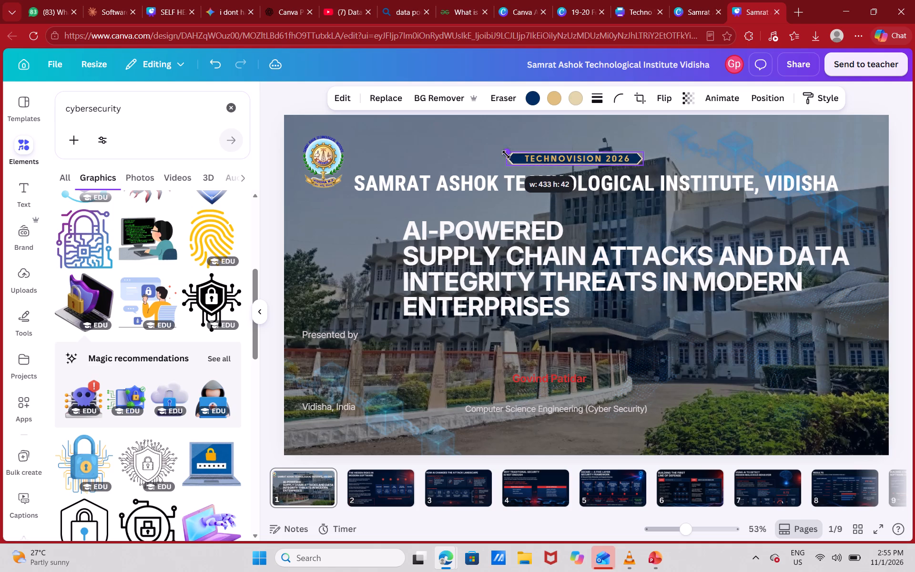
drag(506, 154, 510, 153)
click(682, 137)
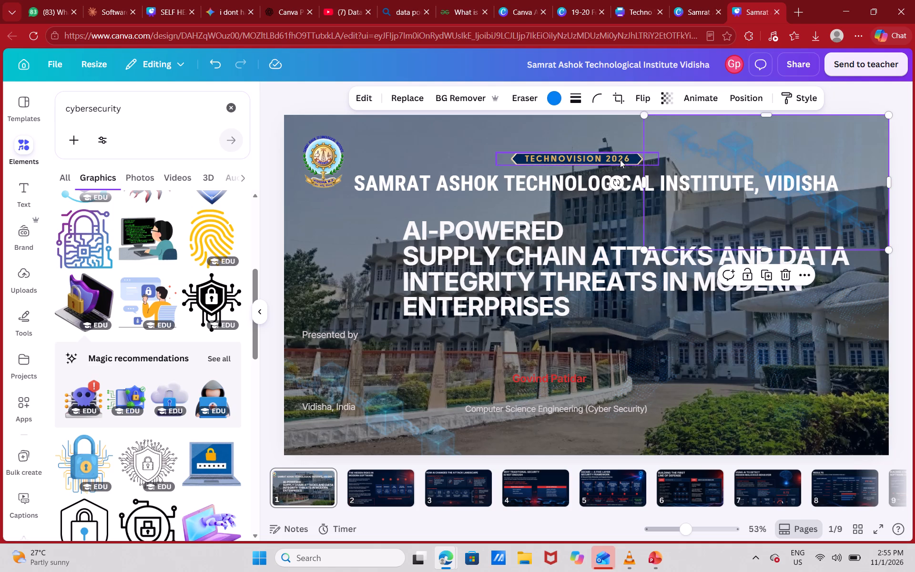
click(624, 162)
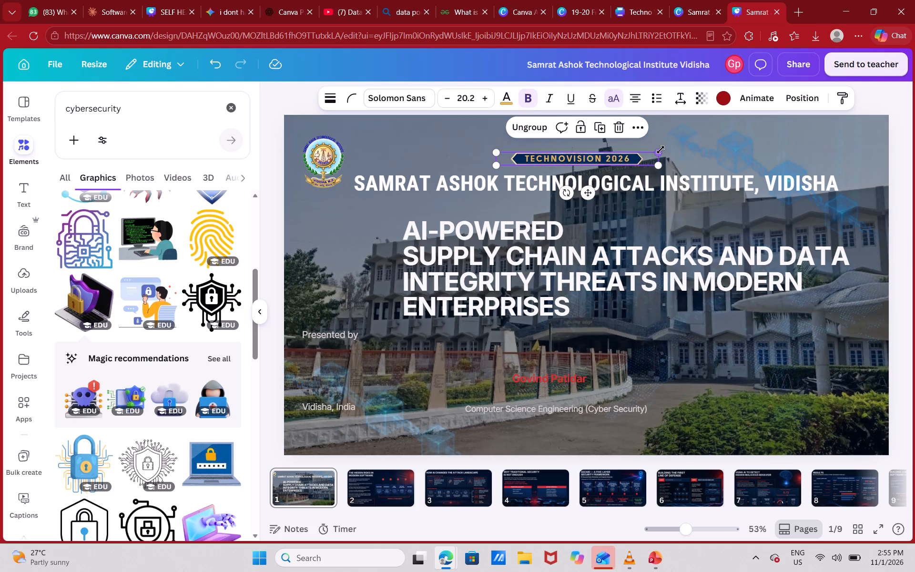
drag(661, 150, 635, 150)
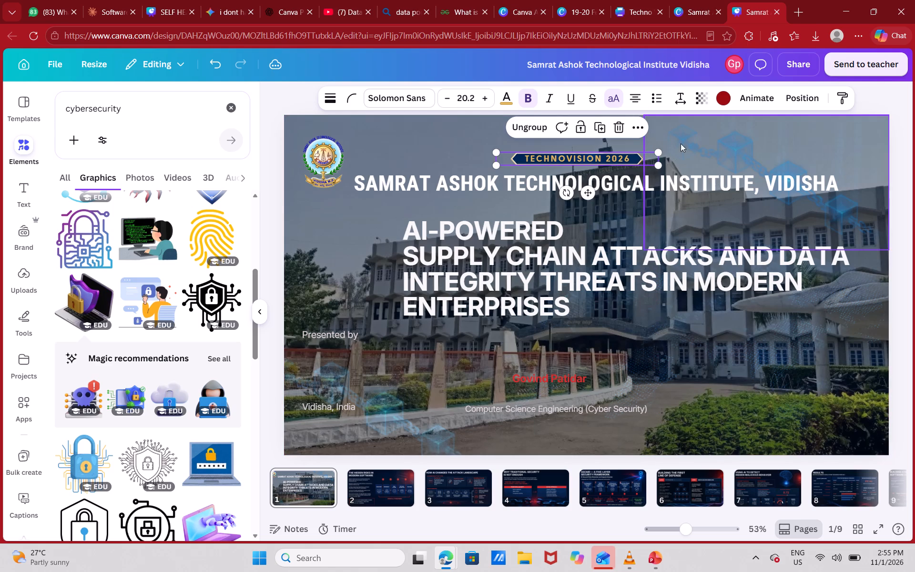
click(693, 141)
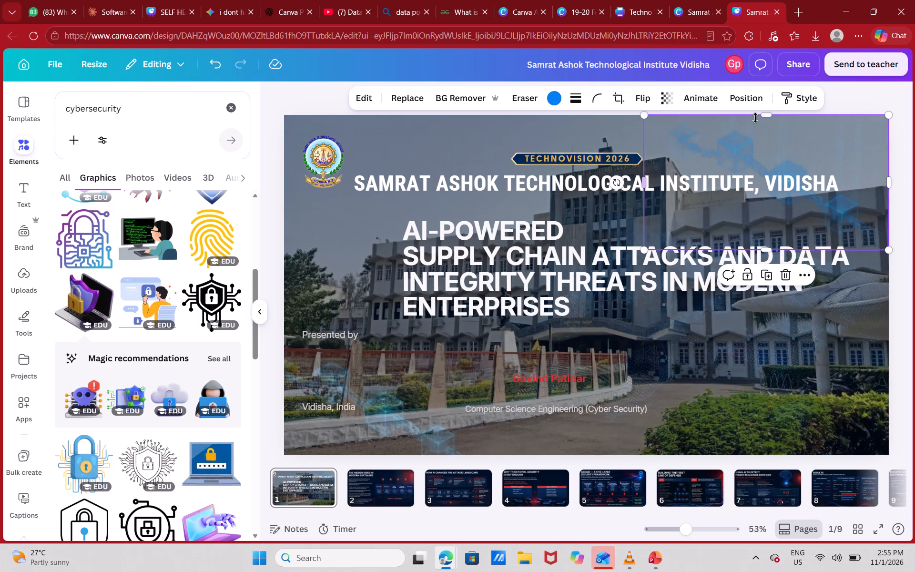
click(755, 118)
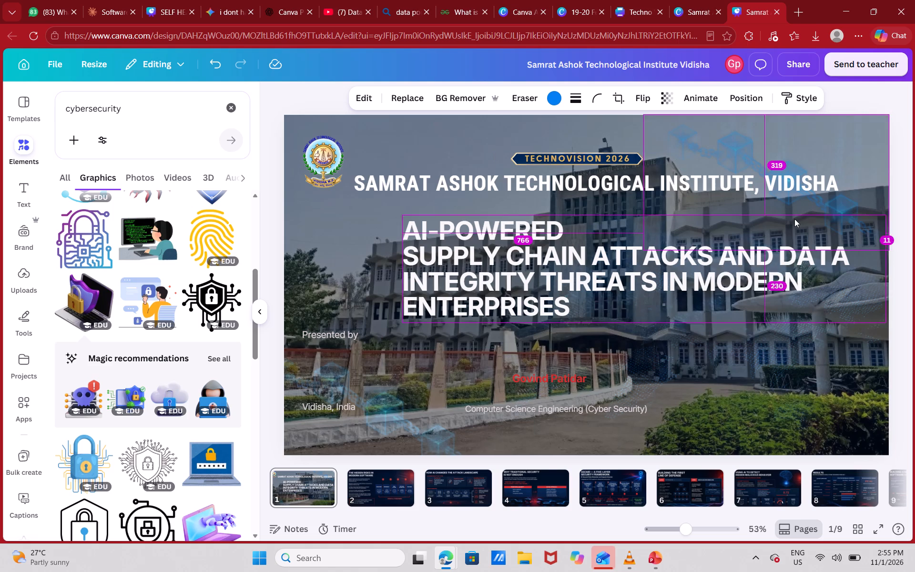
Switch to PowerPoint to check the title slide of the Data Integrity and Security presentation, and return to the cover.
key(alt+Tab)
key(alt+Tab)
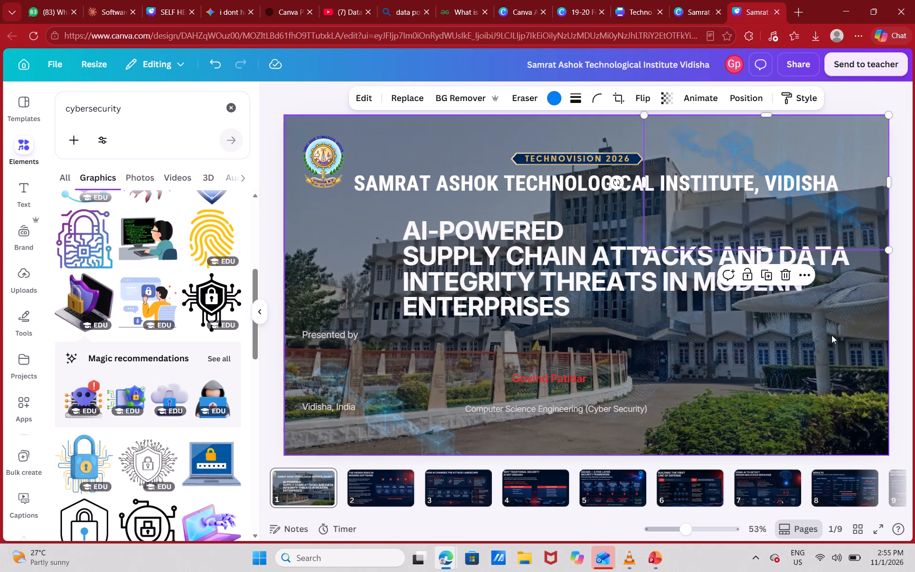
click(661, 568)
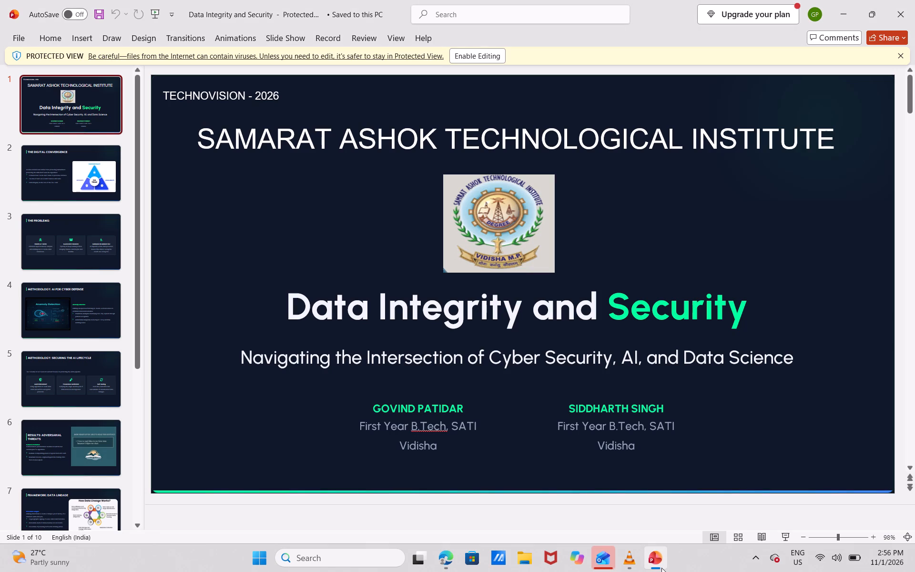
key(alt+Tab)
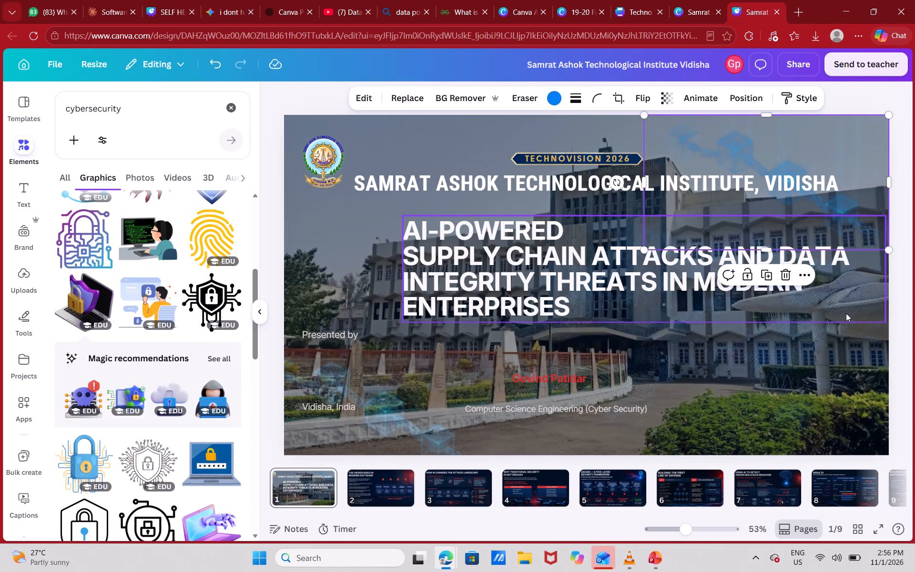
click(844, 343)
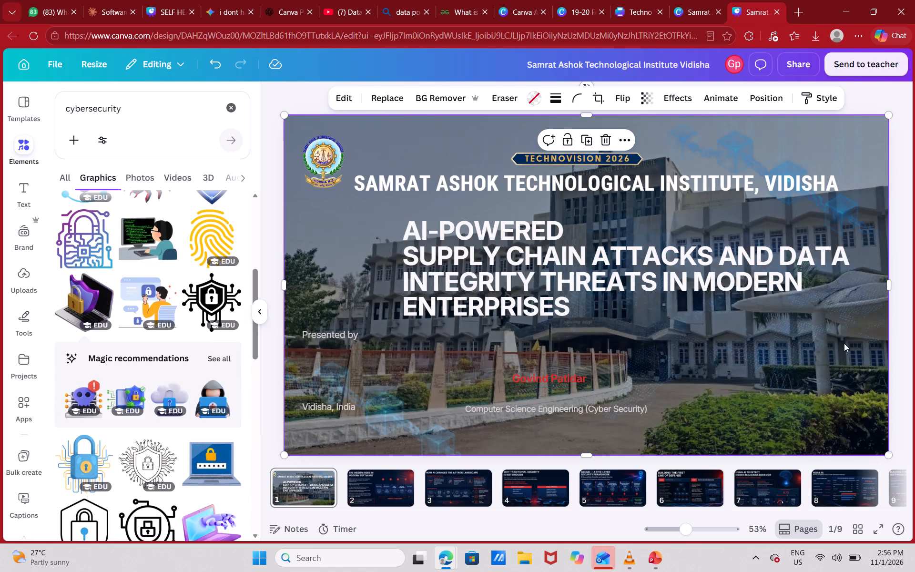
click(899, 109)
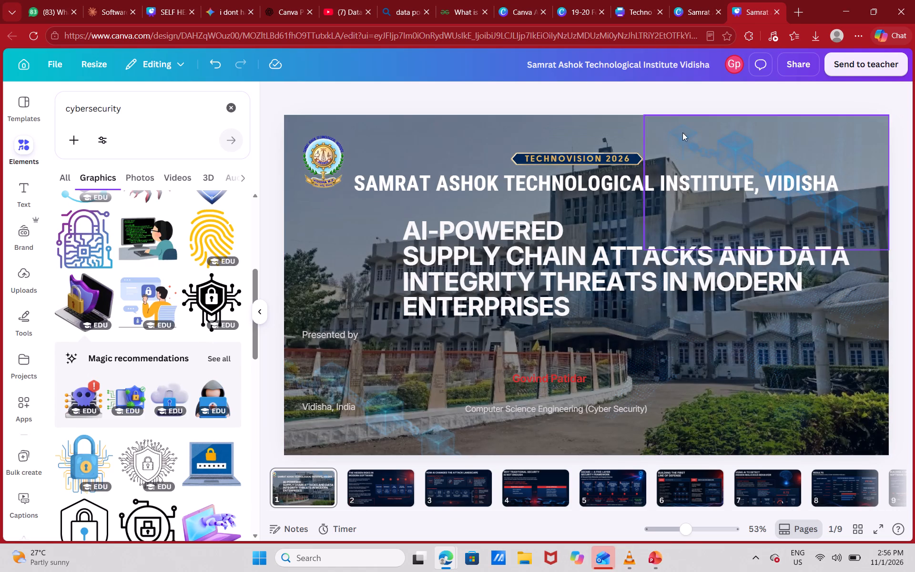
Align the "TECHNOVISION 2026" banner to the centre of the page.
click(630, 161)
right_click(630, 161)
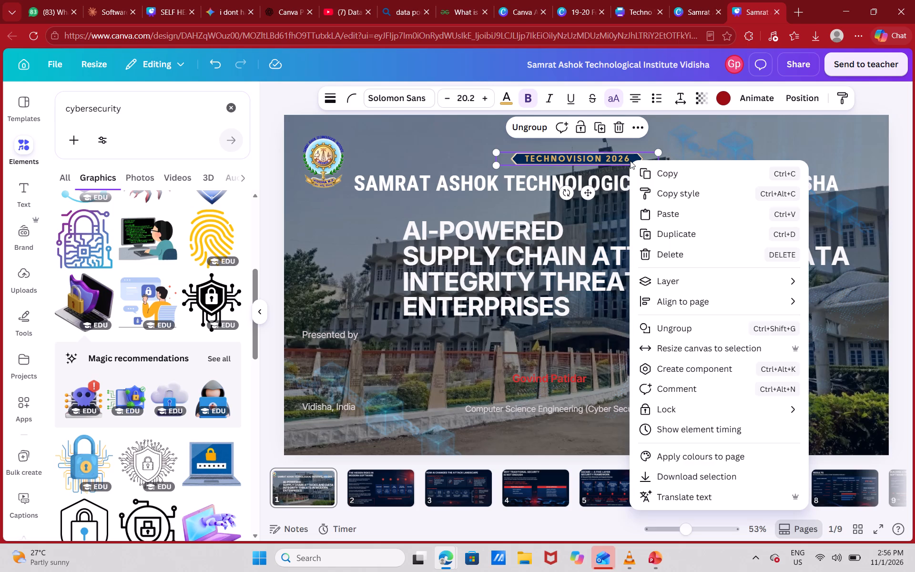
click(700, 283)
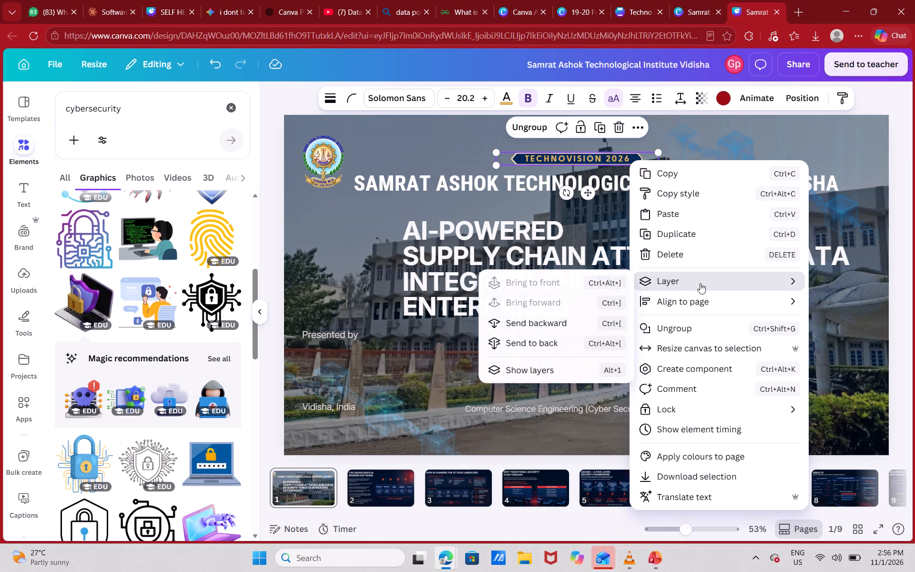
click(755, 303)
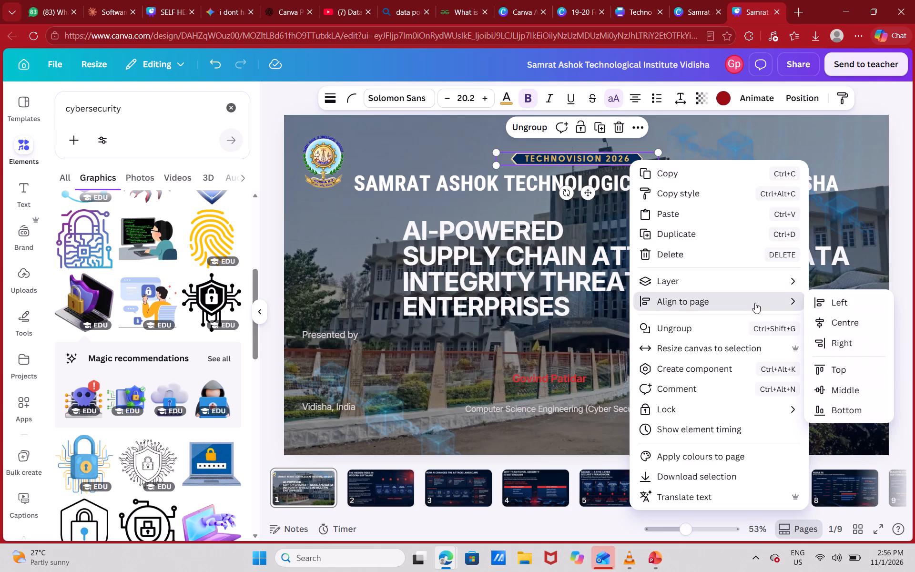
click(846, 323)
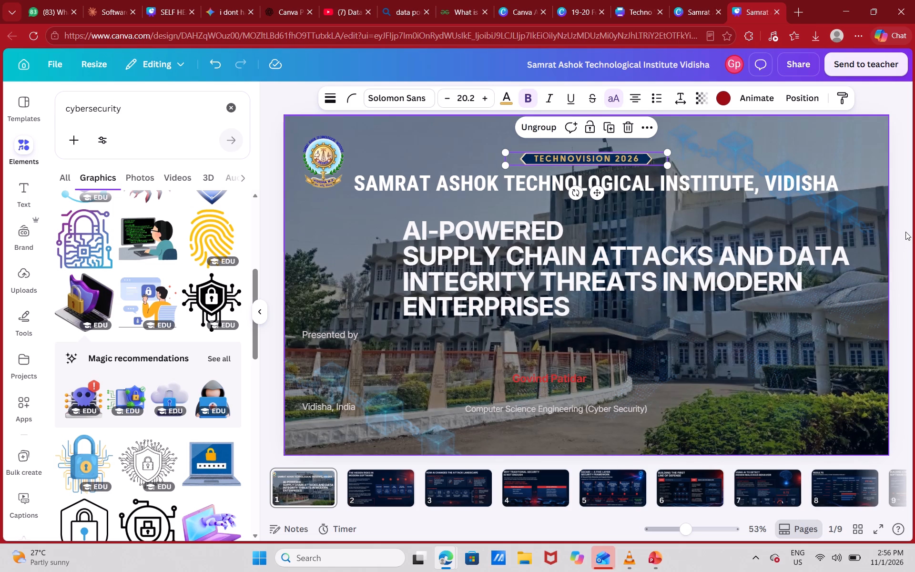
Align the "SAMRAT ASHOK TECHNOLOGICAL INSTITUTE, VIDISHA" heading to the centre of the page.
click(905, 232)
click(750, 177)
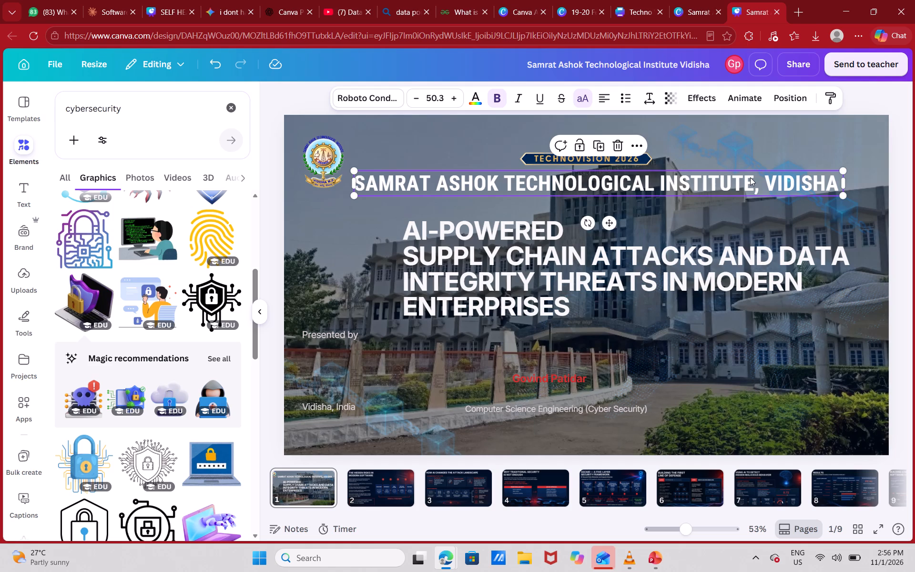
right_click(750, 177)
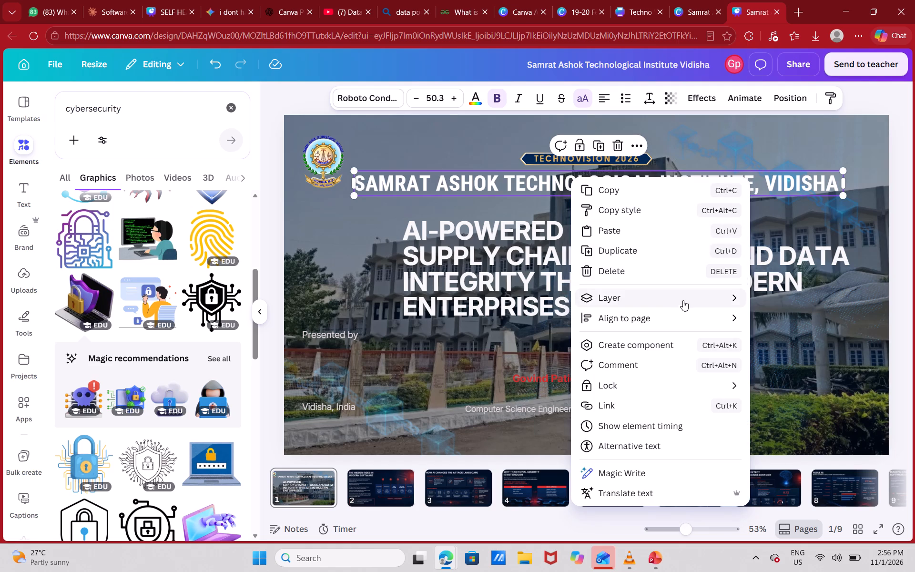
click(681, 305)
click(824, 339)
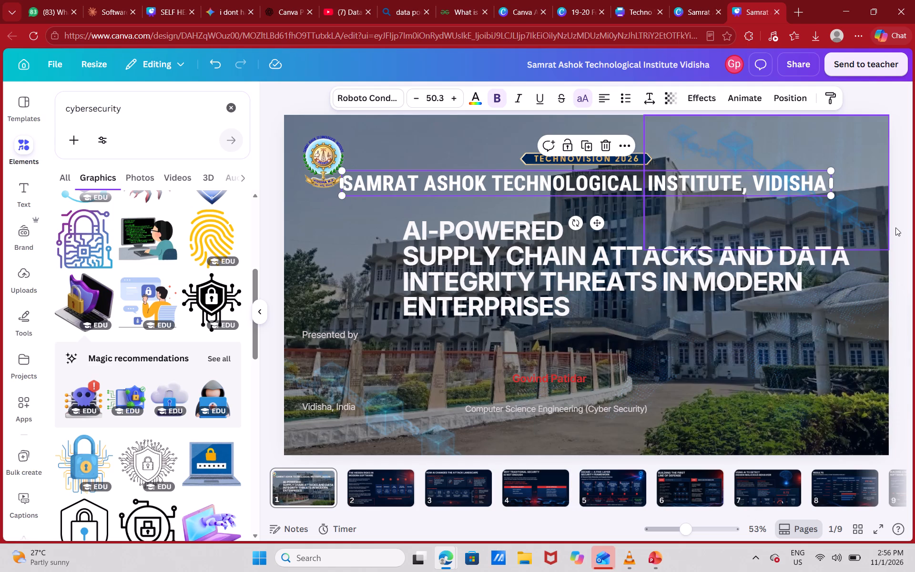
click(897, 227)
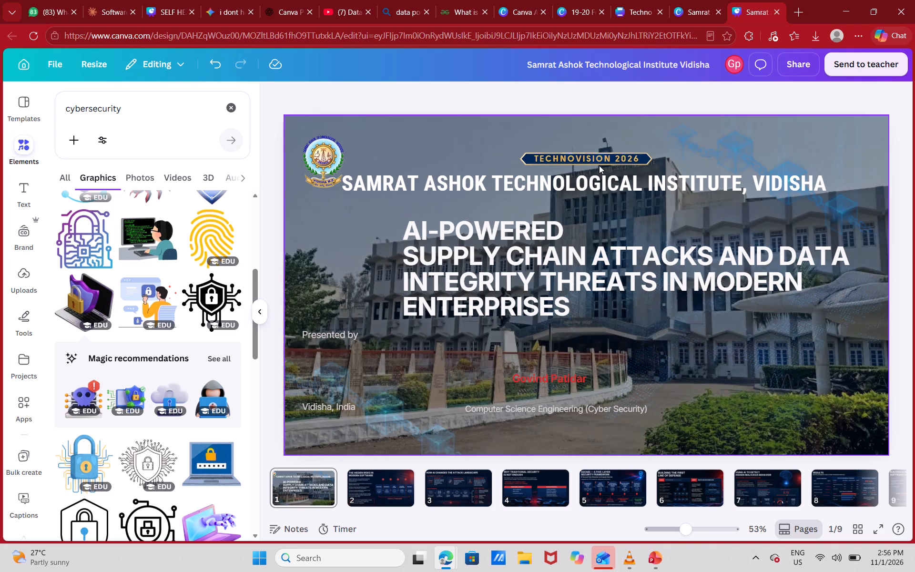
Nudge the college logo towards the cover's left edge and slightly up, clear of the institute heading.
click(331, 151)
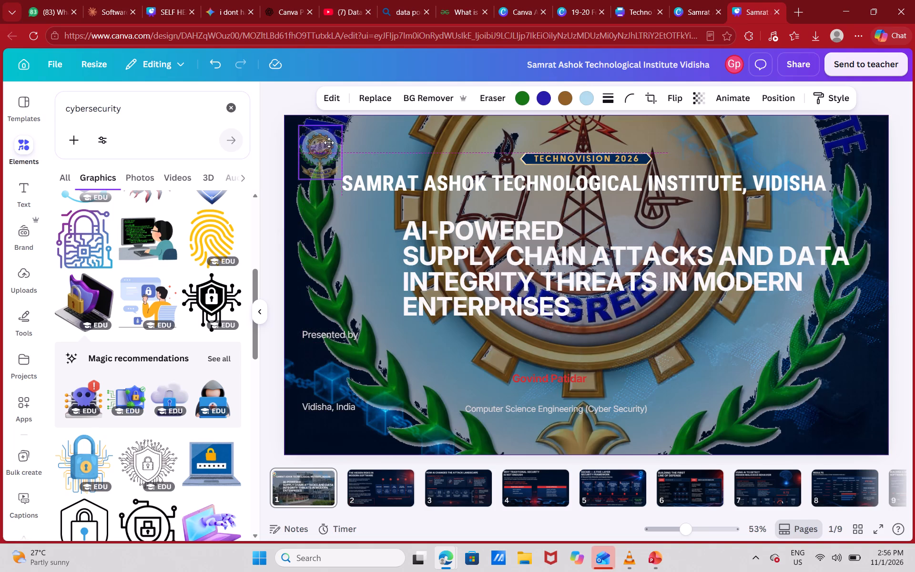
key(ctrl+z)
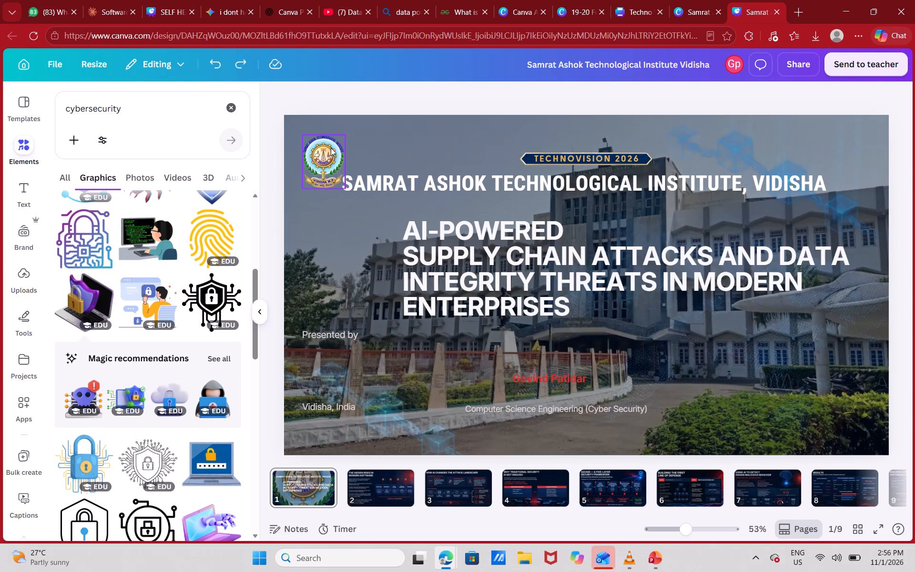
click(320, 150)
key(Left)
key(Left)
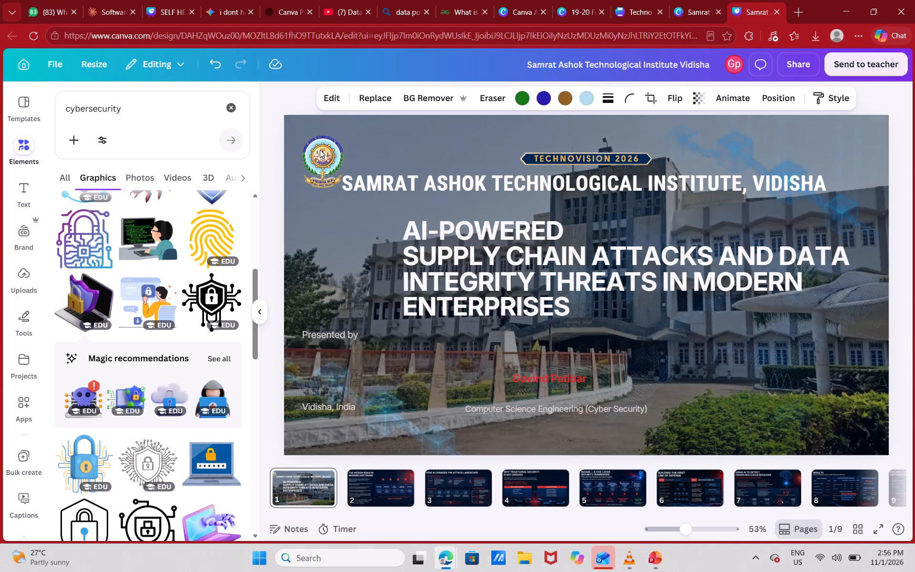
key(Left)
key(Left)
key(Left)
key(Left)
key(Left)
key(Left)
key(Left)
key(Left)
key(Left)
key(Left)
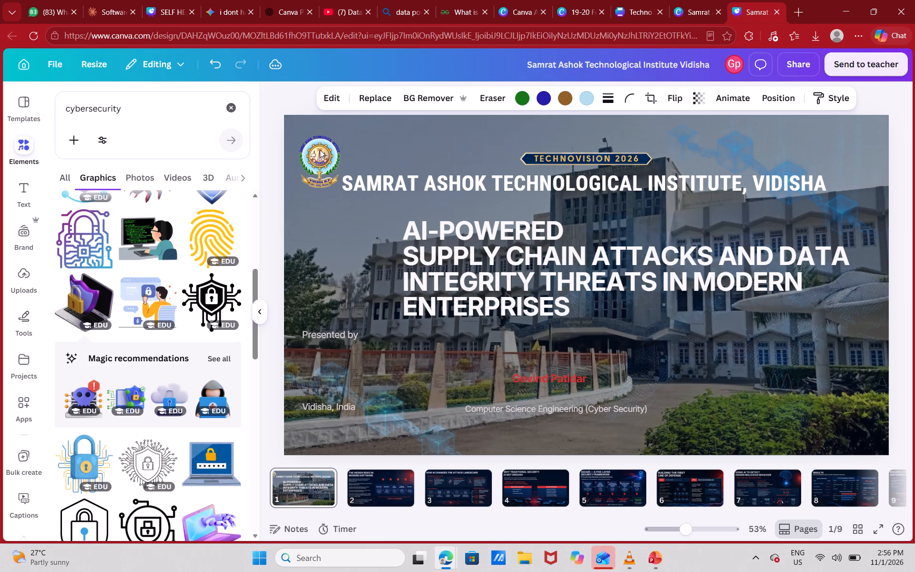
key(Left)
key(Left)
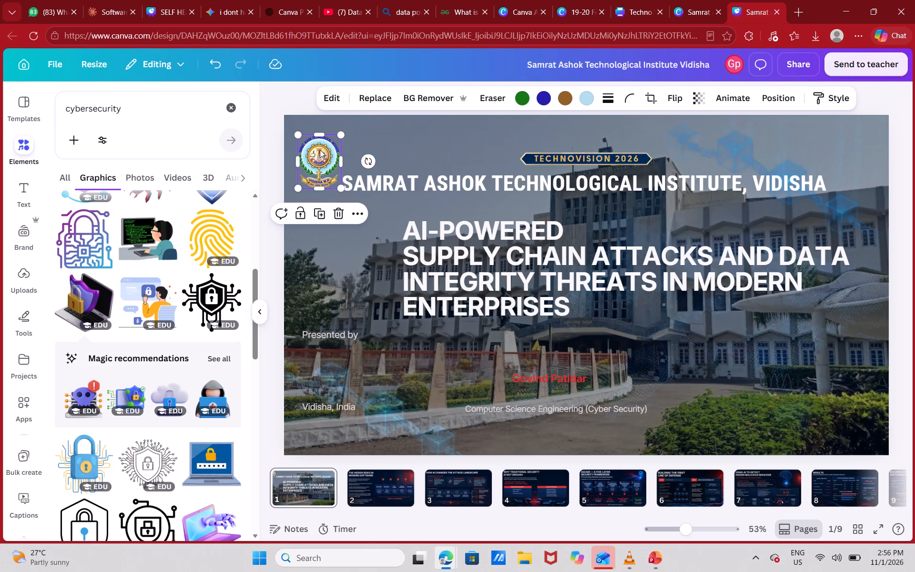
key(Up)
key(Up)
key(Up)
Nudge the institute heading down below the "TECHNOVISION 2026" banner and a little to the right, away from the logo.
click(541, 178)
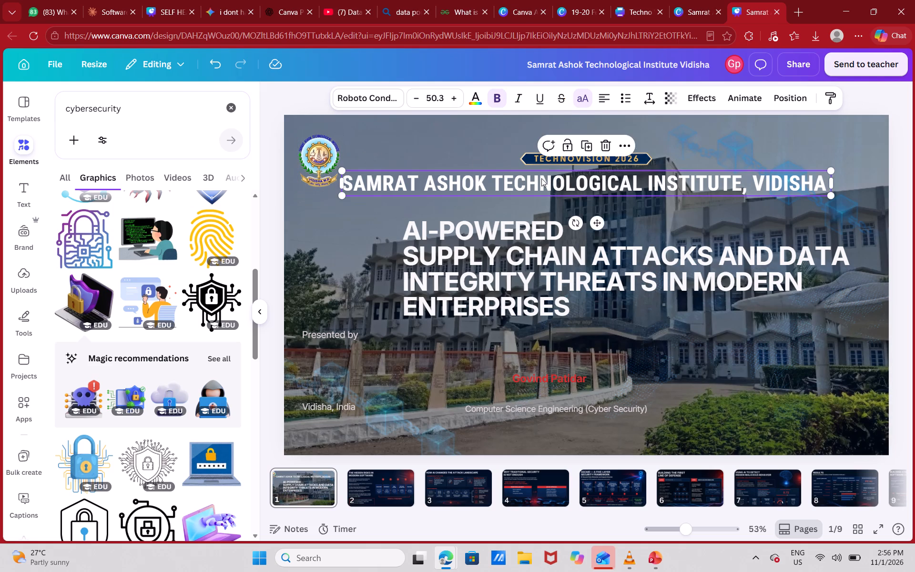
key(Down)
key(Down)
key(Down)
key(Down)
key(Down)
key(Down)
key(Down)
key(Down)
key(Down)
key(Down)
key(Down)
key(Down)
key(Down)
key(Down)
key(Down)
key(Down)
key(Down)
key(Down)
key(Down)
key(Down)
key(Down)
key(Down)
key(Down)
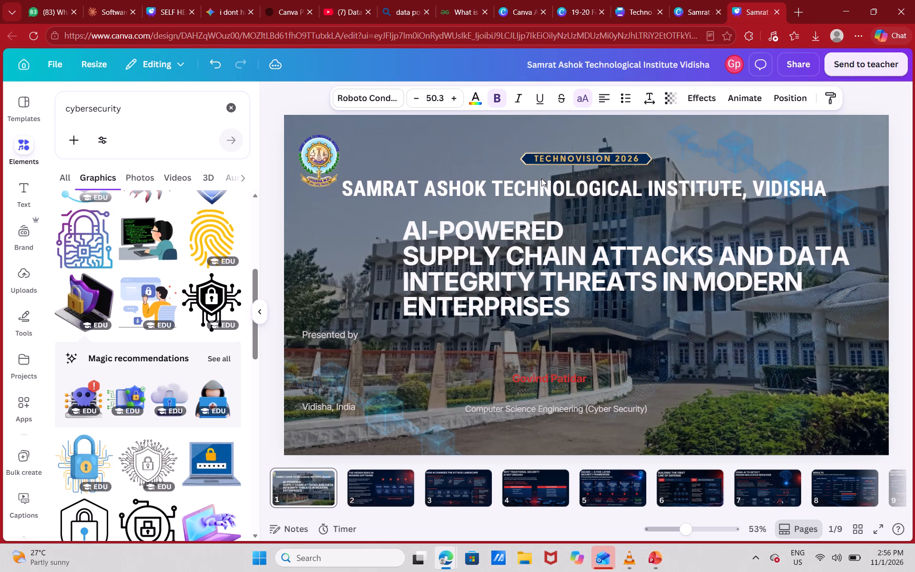
key(Right)
key(Right)
key(Right)
key(Right)
key(Right)
key(Right)
key(Right)
key(Right)
key(Right)
key(Right)
key(Right)
key(Right)
key(Right)
key(Right)
key(Right)
key(Right)
key(Right)
key(Right)
key(Right)
key(Right)
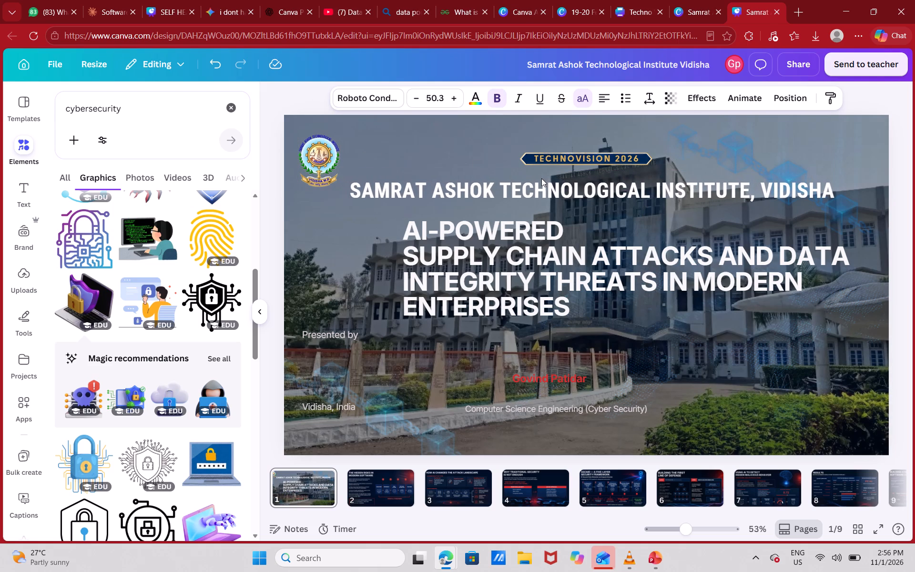
key(Left)
key(Down)
key(Down)
key(Down)
key(Down)
key(Down)
key(Down)
key(Down)
key(Down)
key(Down)
key(Down)
key(Down)
key(Down)
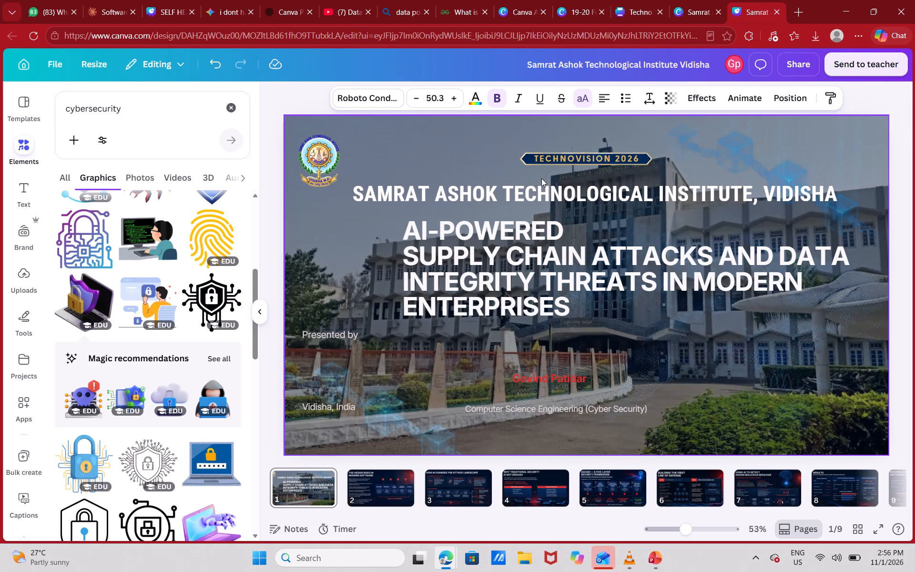
key(Left)
key(Left)
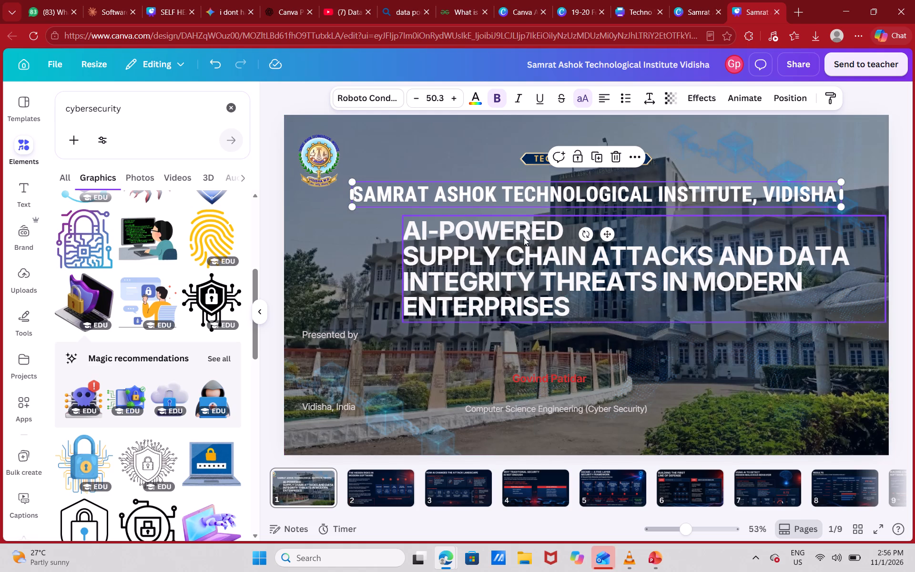
Nudge the "AI-POWERED SUPPLY CHAIN ATTACKS" title down slightly to leave more space under the institute heading.
click(524, 237)
key(Down)
key(Down)
key(Down)
key(Down)
key(Down)
key(Down)
key(Down)
key(Down)
key(Down)
key(Down)
key(Down)
key(Down)
key(Down)
key(Down)
key(Down)
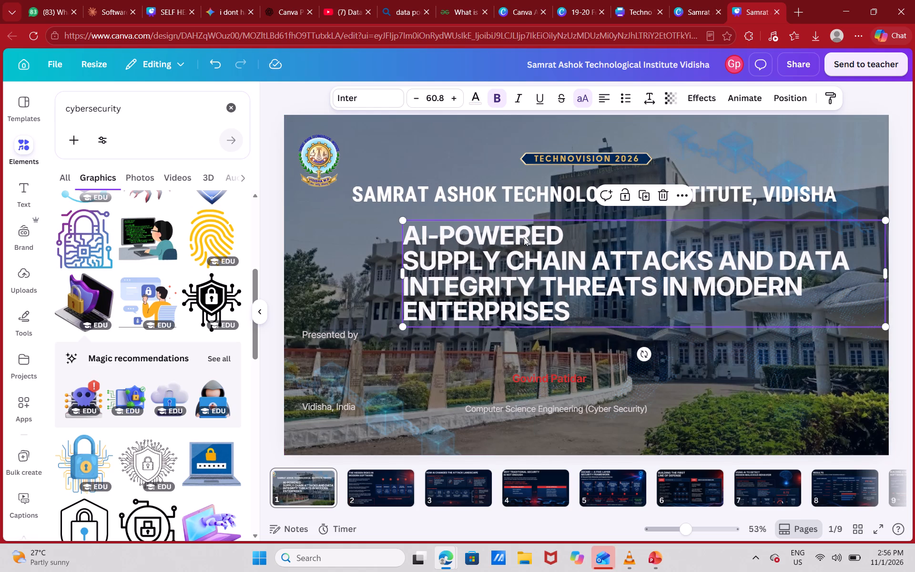
Switch to PowerPoint to compare the presenter details on the Data Integrity and Security title slide, and return to the cover.
click(319, 332)
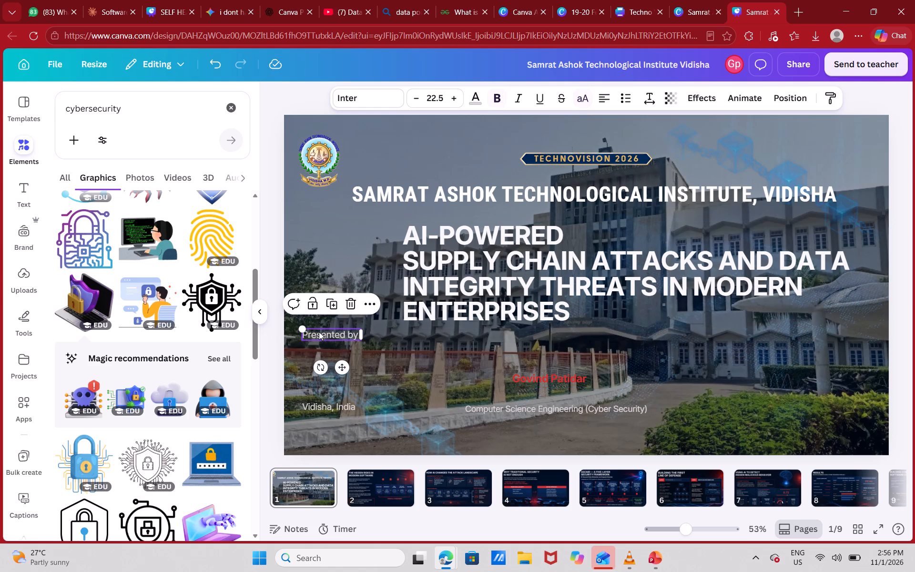
key(alt+Tab)
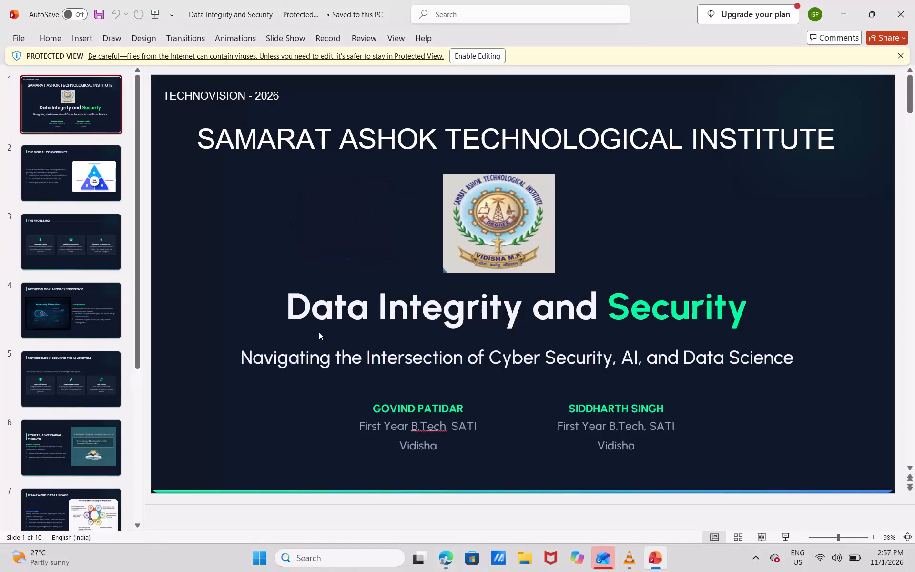
key(alt+Tab)
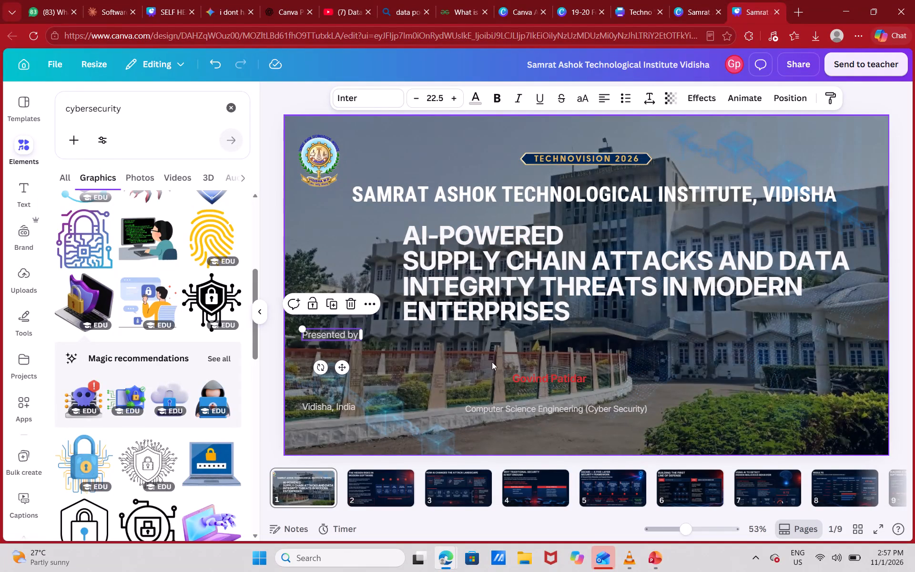
key(alt+Tab)
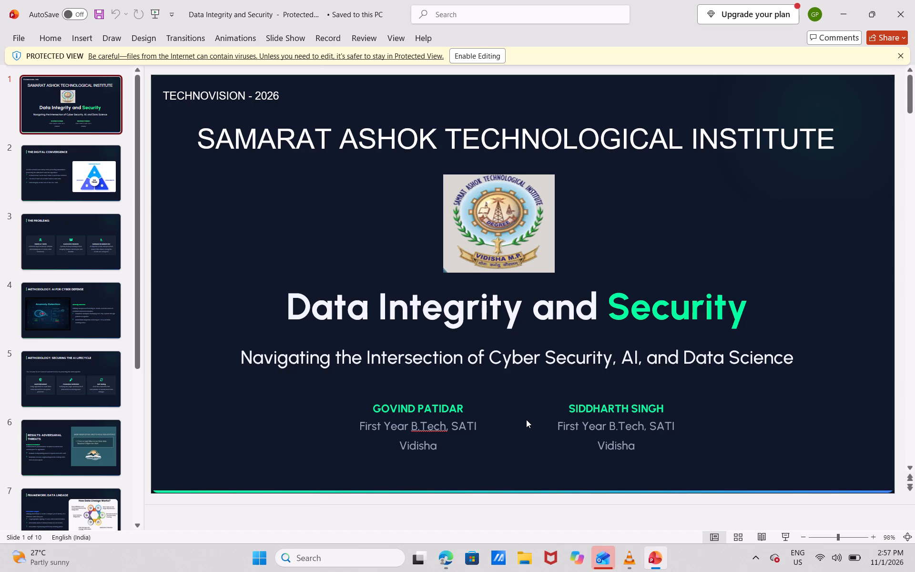
key(alt+Tab)
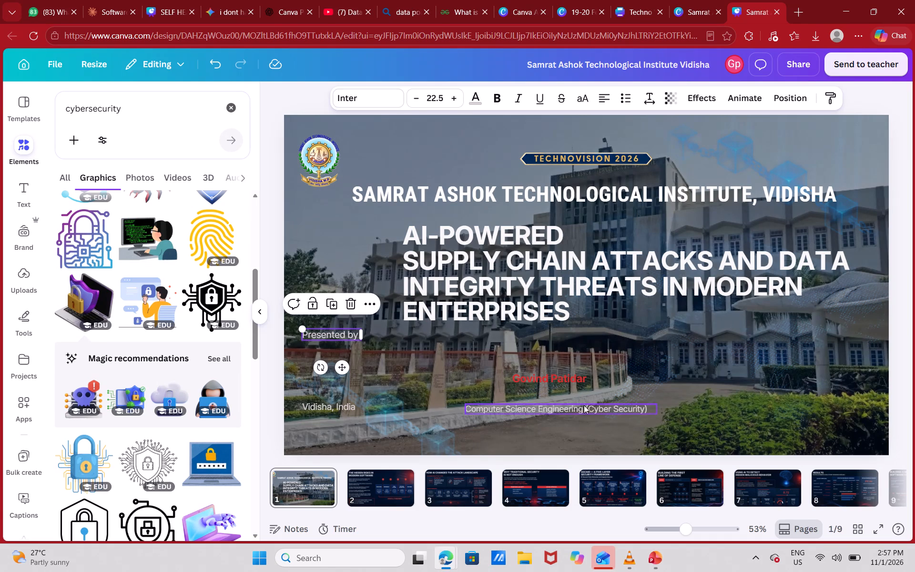
key(alt+Tab)
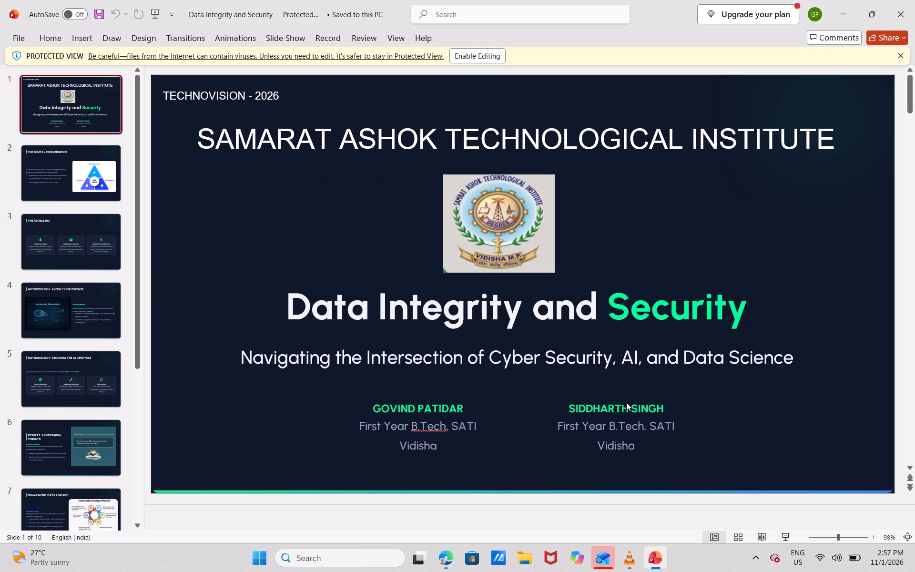
key(alt+Tab)
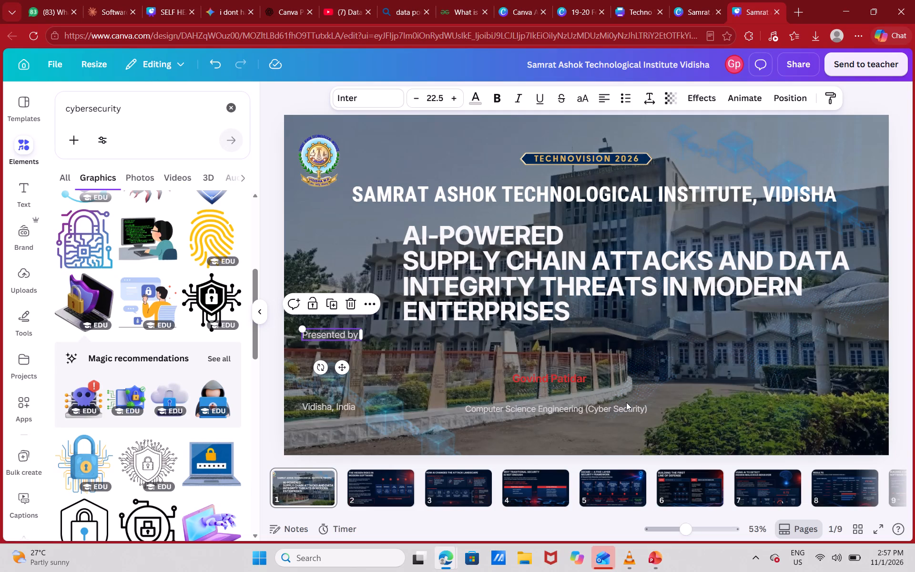
Delete the "Presented by" and "Vidisha, India" texts from the cover.
click(351, 335)
key(BackSpace)
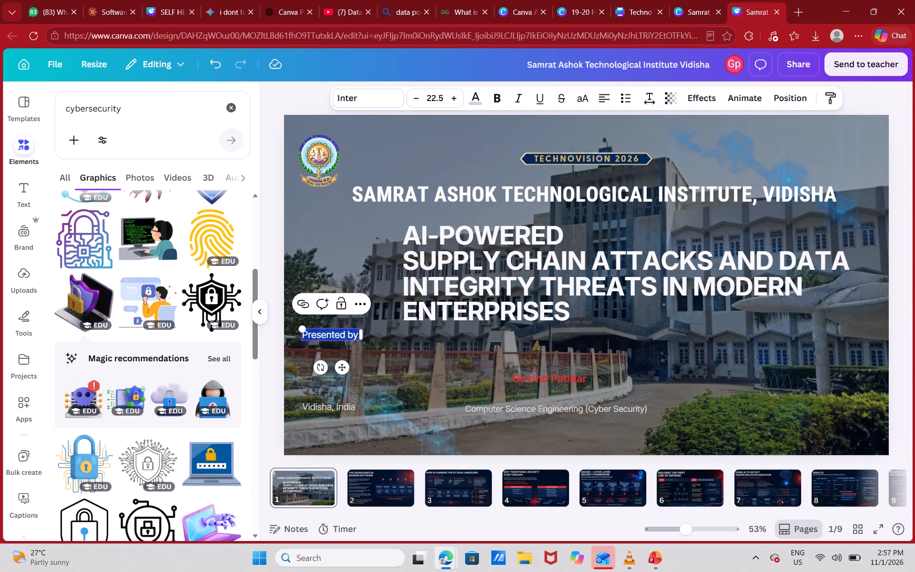
click(336, 408)
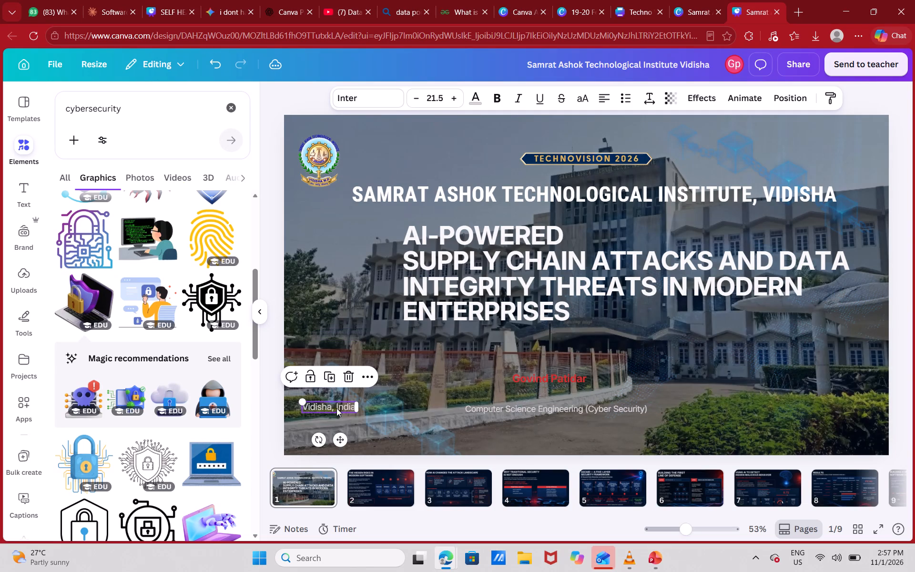
key(BackSpace)
Recolour the red presenter name in dark navy blue from the photo colours.
click(526, 376)
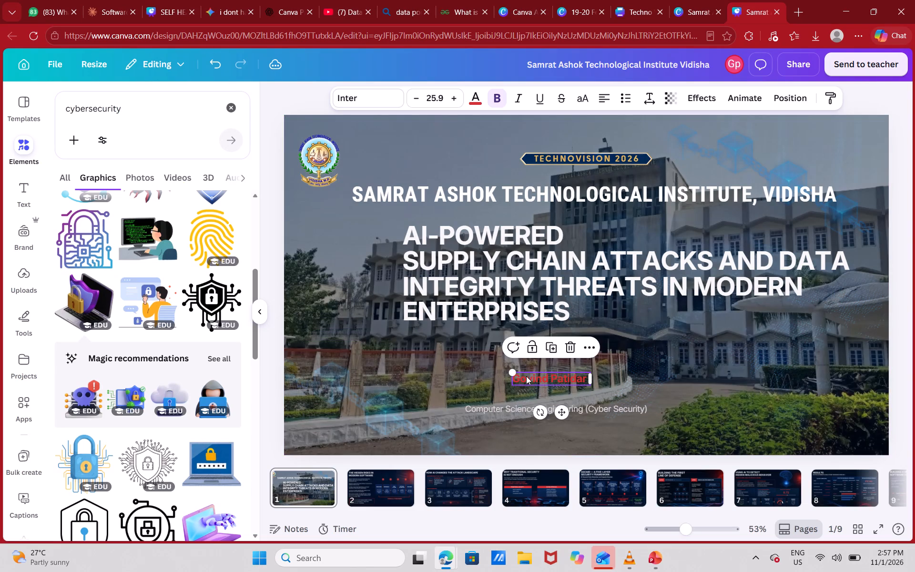
click(473, 93)
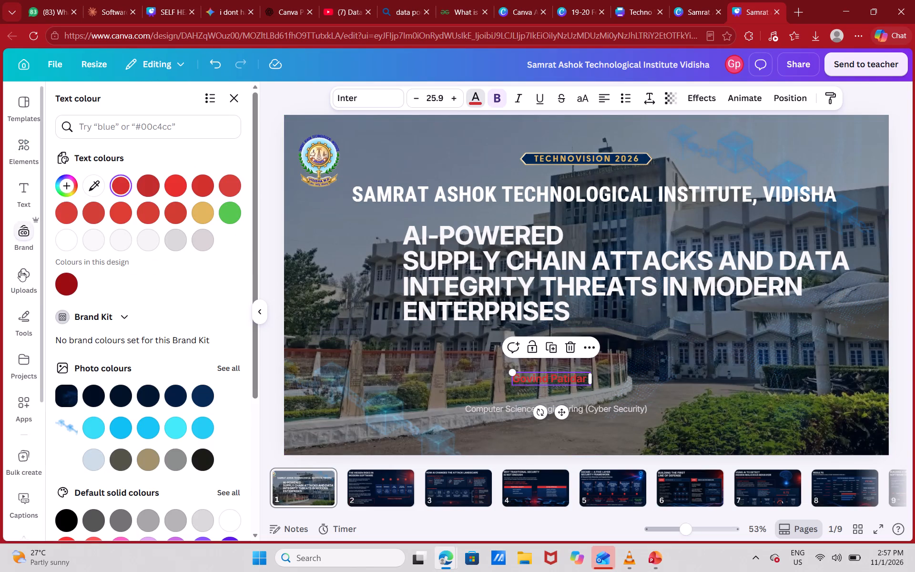
click(206, 396)
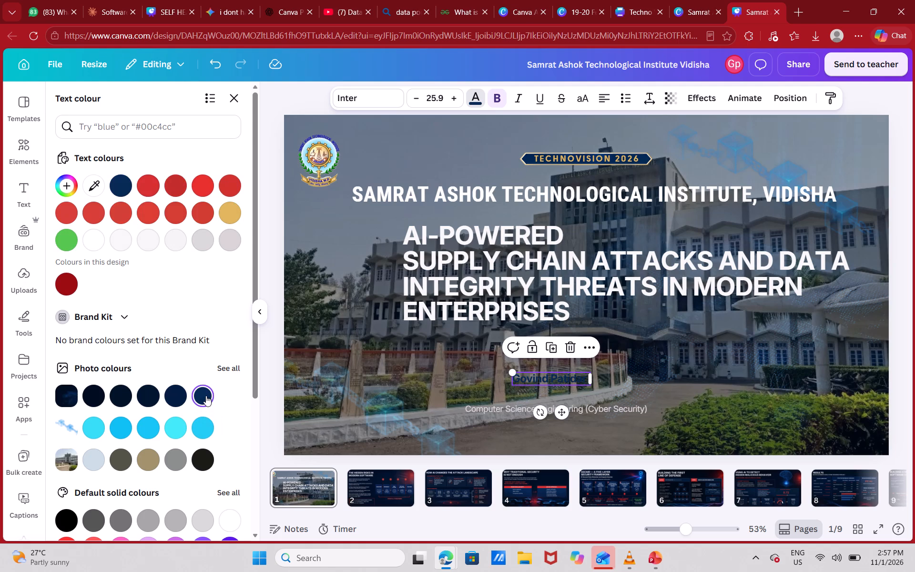
click(69, 390)
Duplicate the TECHNOVISION 2026 banner and place the copy just above the presenter name on the cover.
click(525, 153)
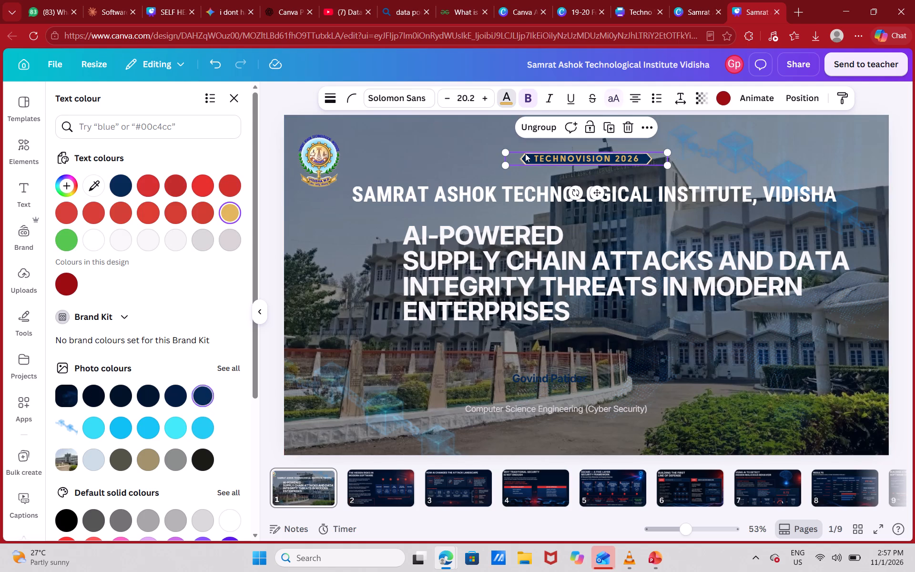
key(ctrl+c)
key(ctrl+v)
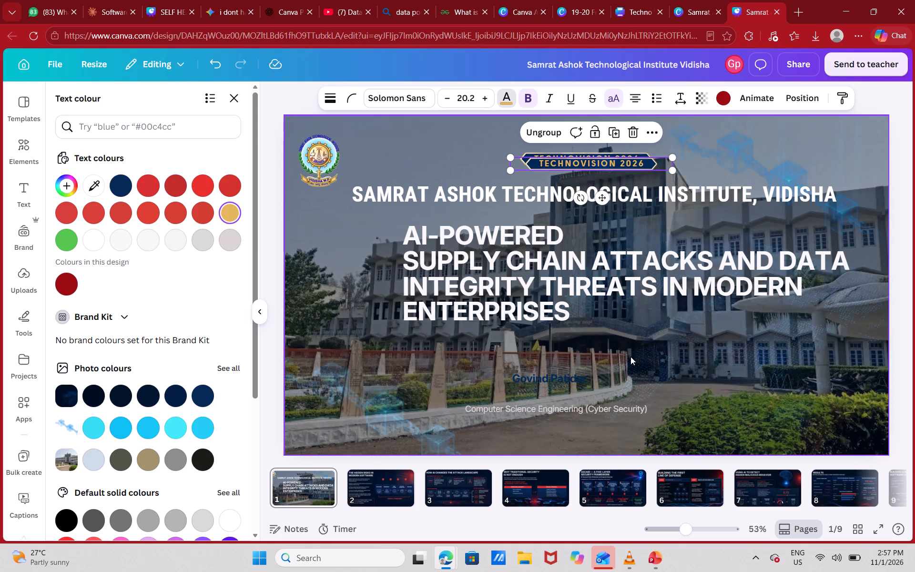
key(Left)
key(Down)
key(Down)
key(Down)
key(Down)
key(Down)
key(Down)
key(Down)
key(Down)
key(Down)
key(Down)
key(Down)
key(Down)
key(Down)
key(Down)
key(Down)
key(Down)
key(Down)
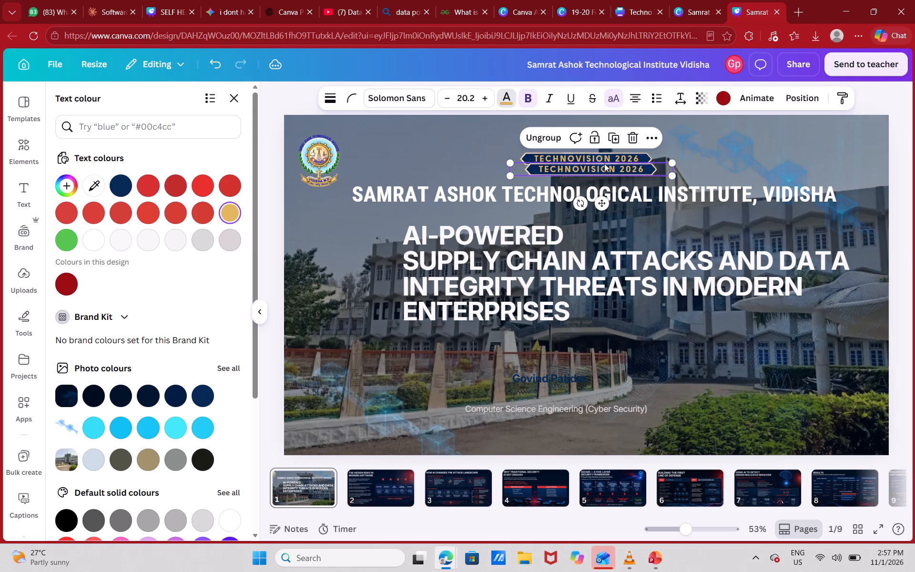
drag(603, 200, 585, 441)
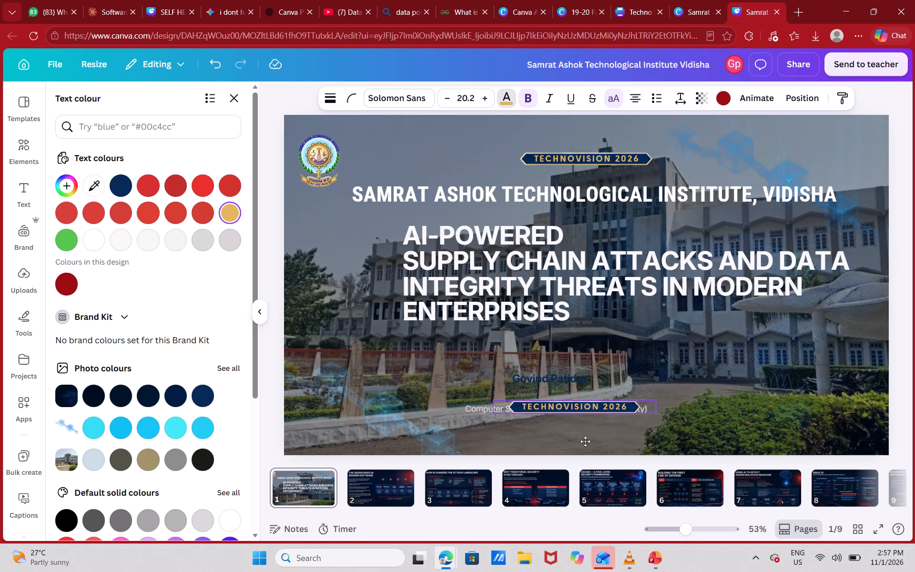
drag(585, 441, 524, 399)
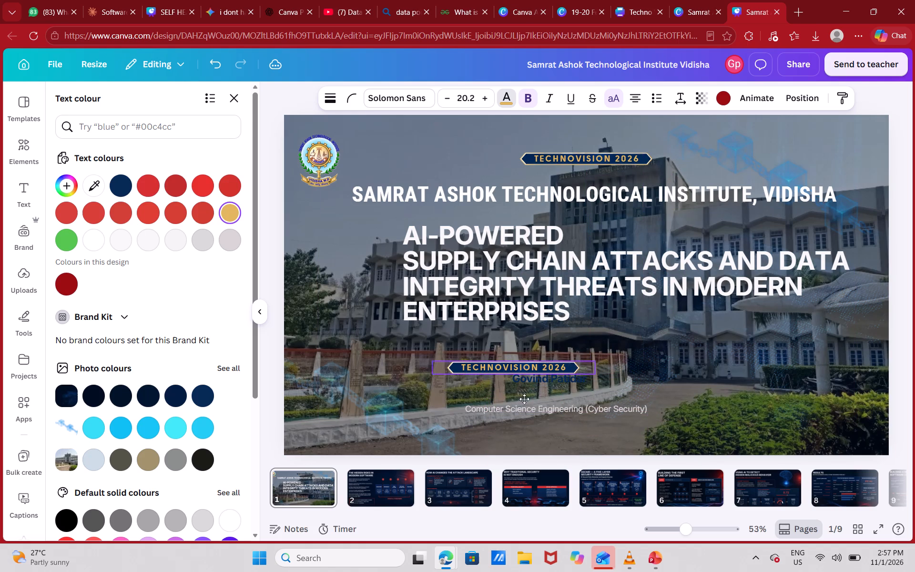
drag(524, 399, 524, 399)
Move the presenter name out of its plain text box into the duplicated banner, replacing the TECHNOVISION 2026 wording.
click(558, 378)
click(558, 378)
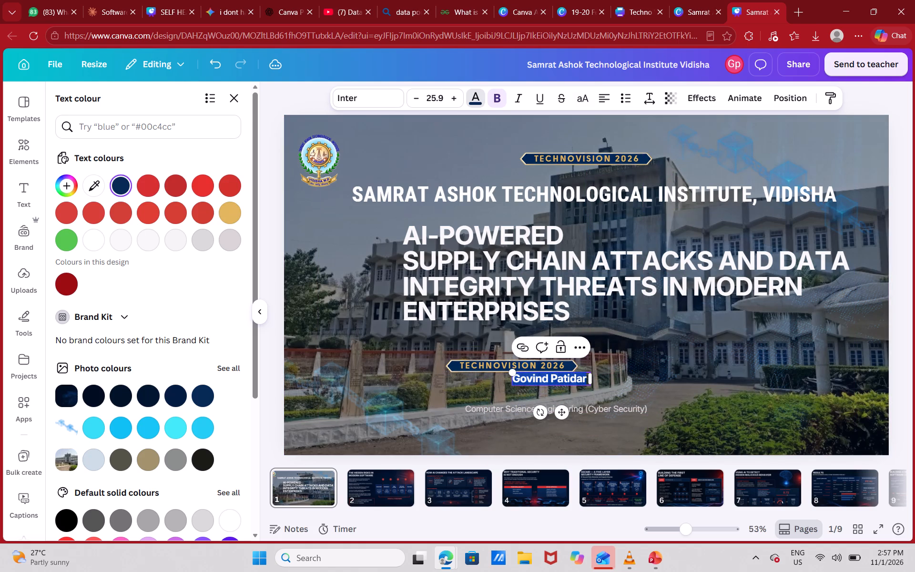
key(ctrl+c)
key(BackSpace)
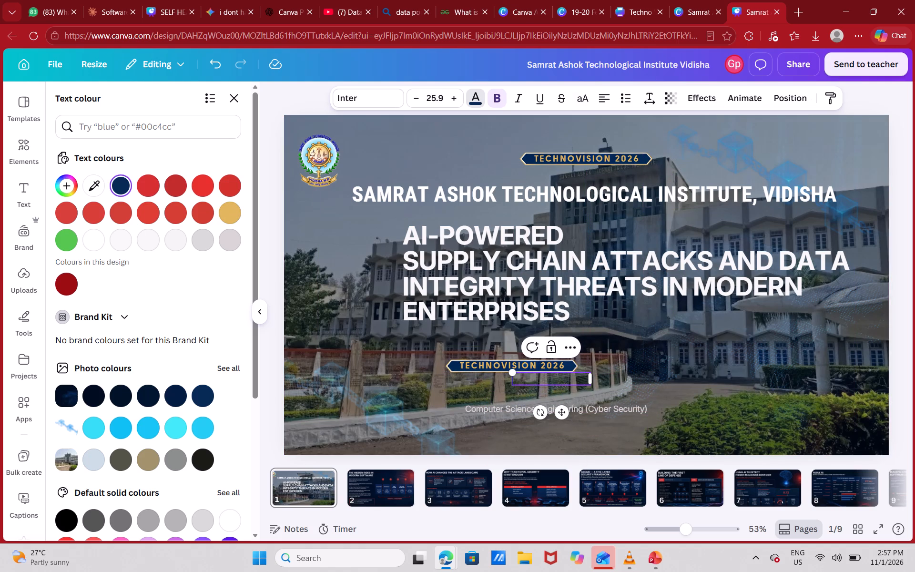
double_click(488, 364)
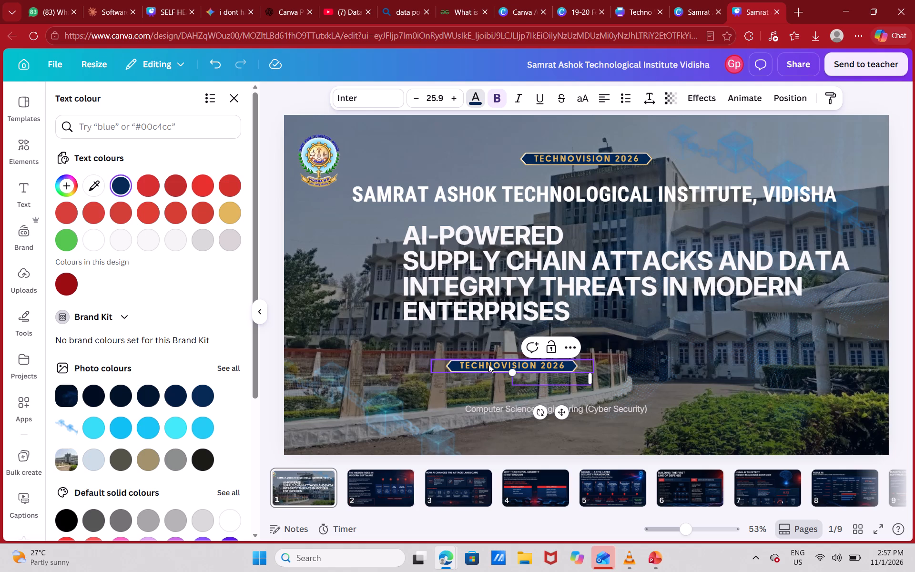
key(ctrl+v)
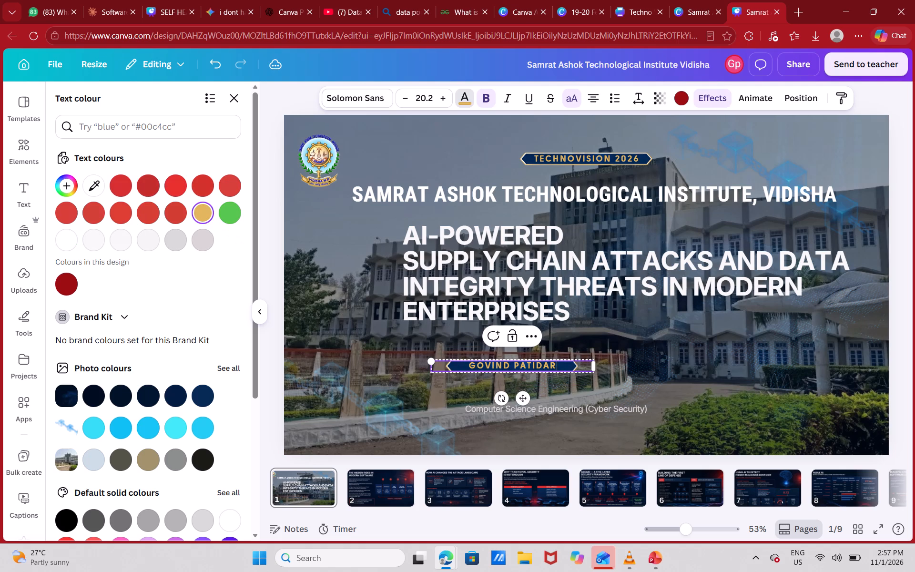
click(668, 375)
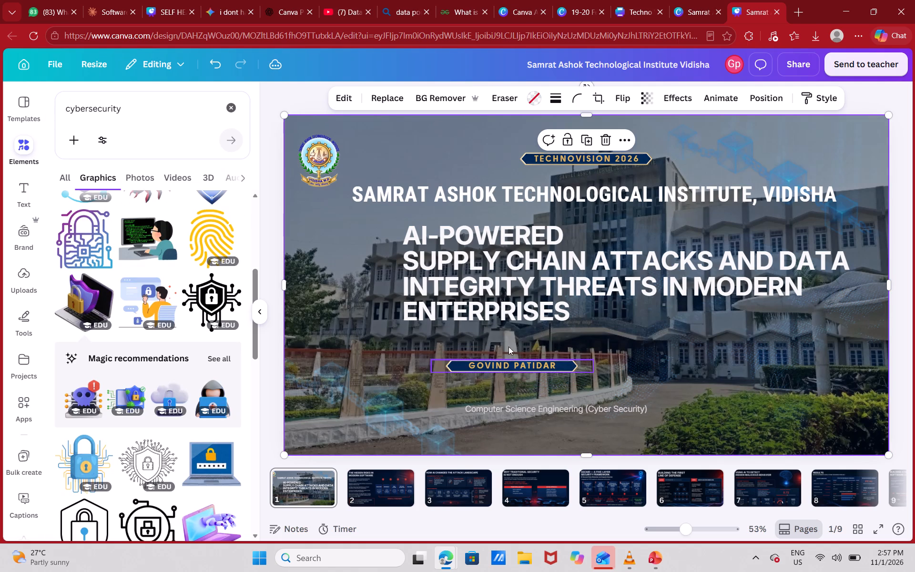
Shift the presenter name banner towards the slide's centre and enlarge it to a text size of about 23.
drag(517, 367, 559, 368)
drag(638, 369, 656, 426)
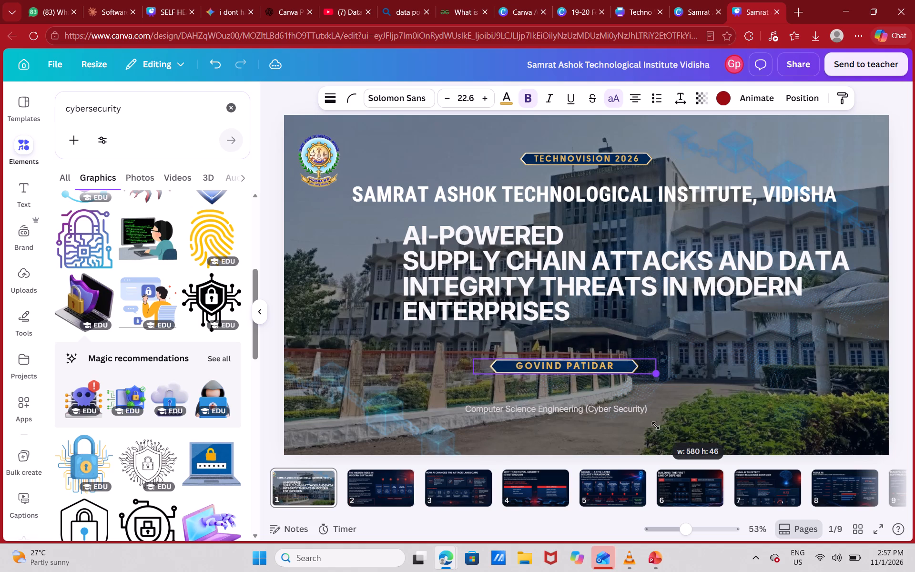
drag(656, 426, 657, 427)
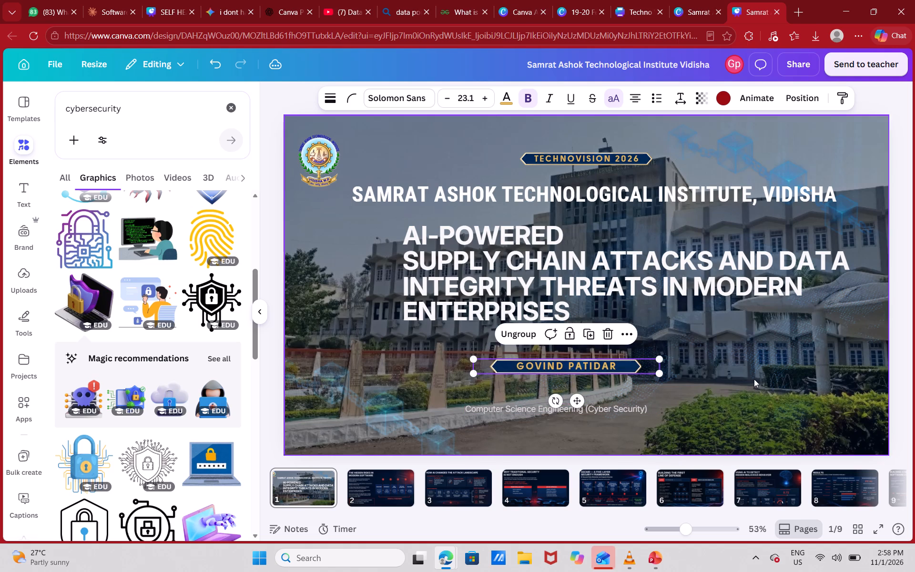
click(754, 379)
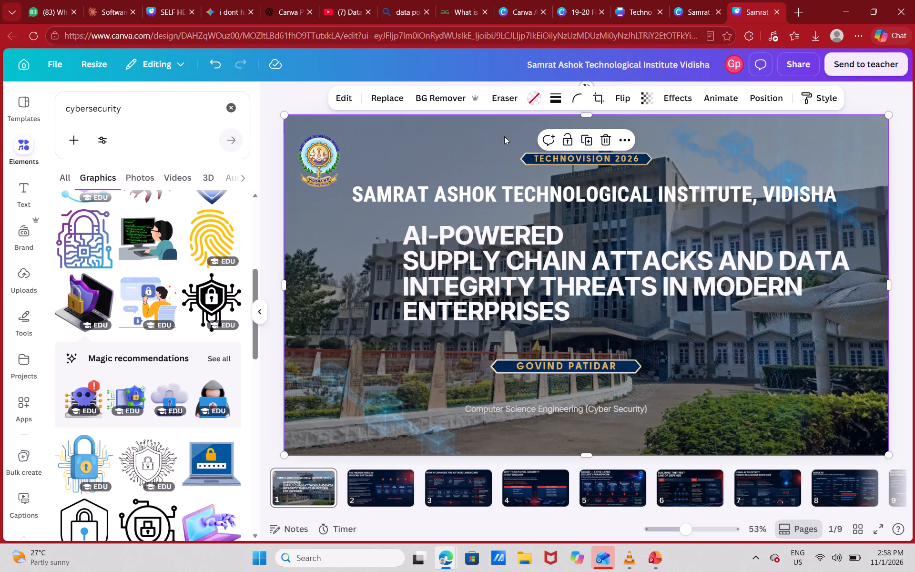
Look through the Techno Vision banner and the recent Canva designs for a banner style to reuse on the cover.
click(640, 0)
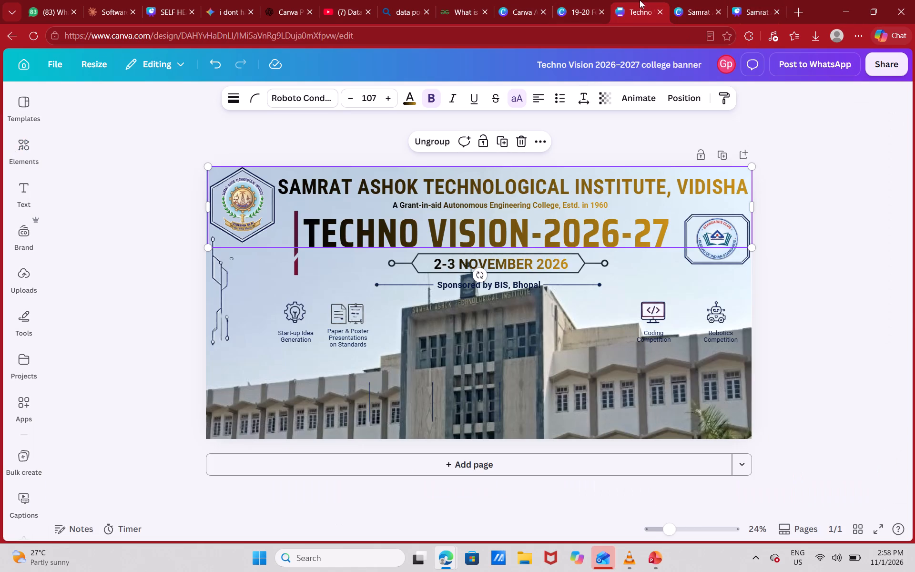
click(532, 0)
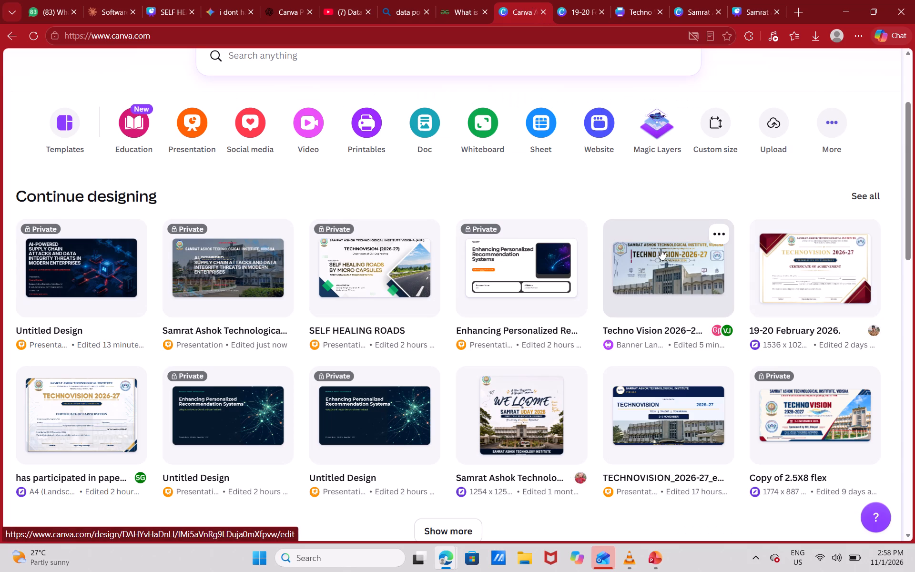
scroll(661, 249, down, 1)
click(661, 249)
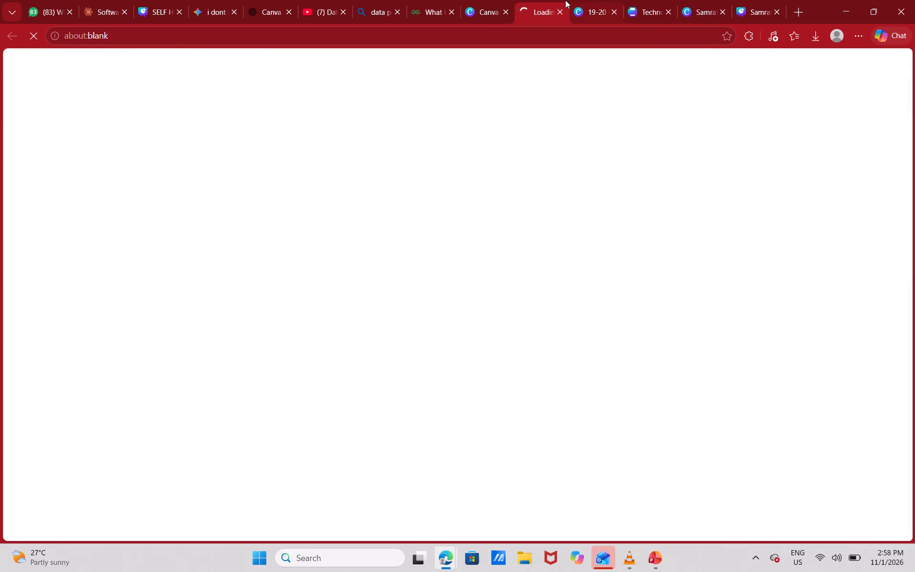
click(564, 12)
scroll(573, 207, down, 1)
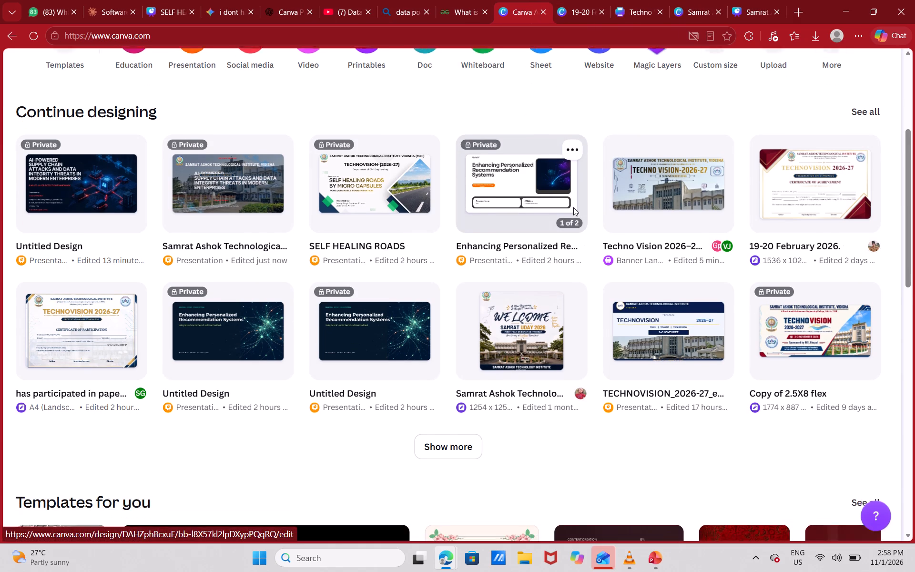
click(462, 402)
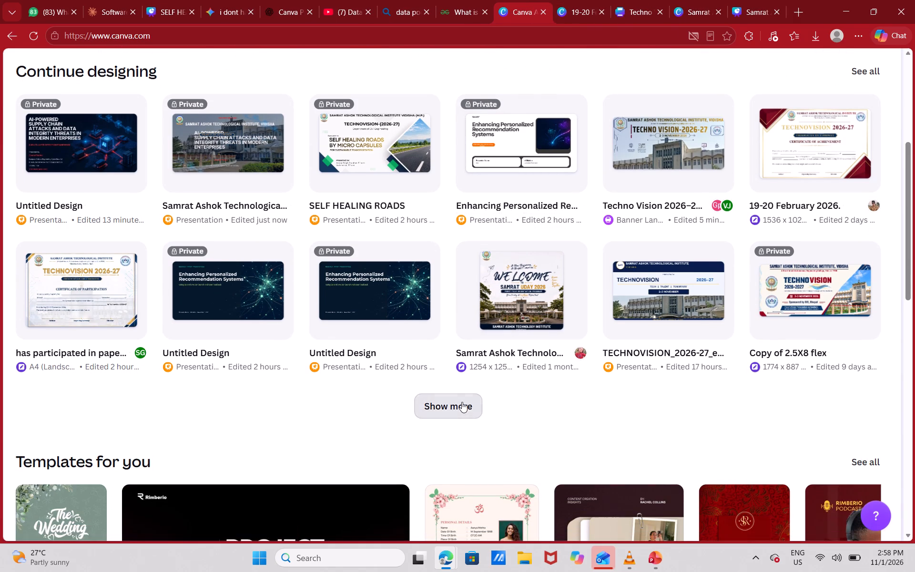
scroll(462, 402, down, 2)
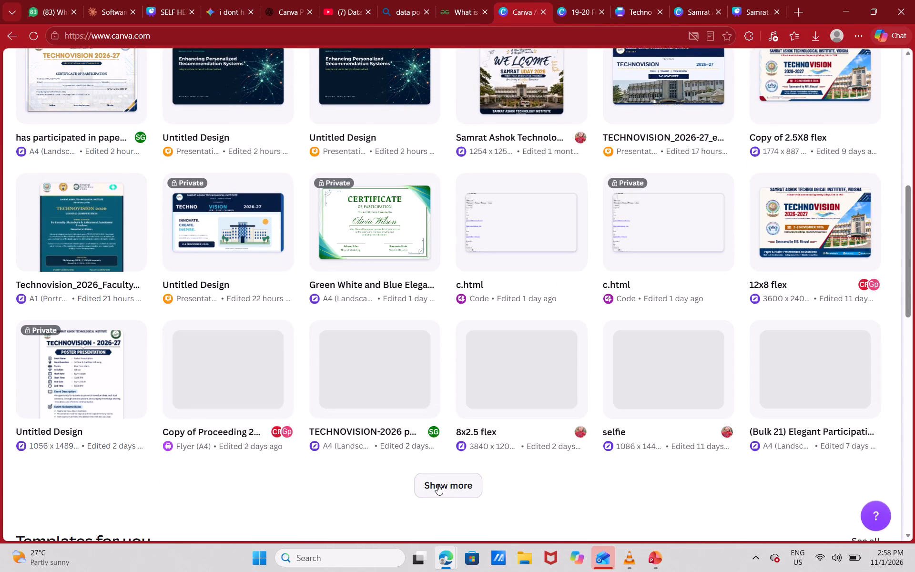
click(437, 484)
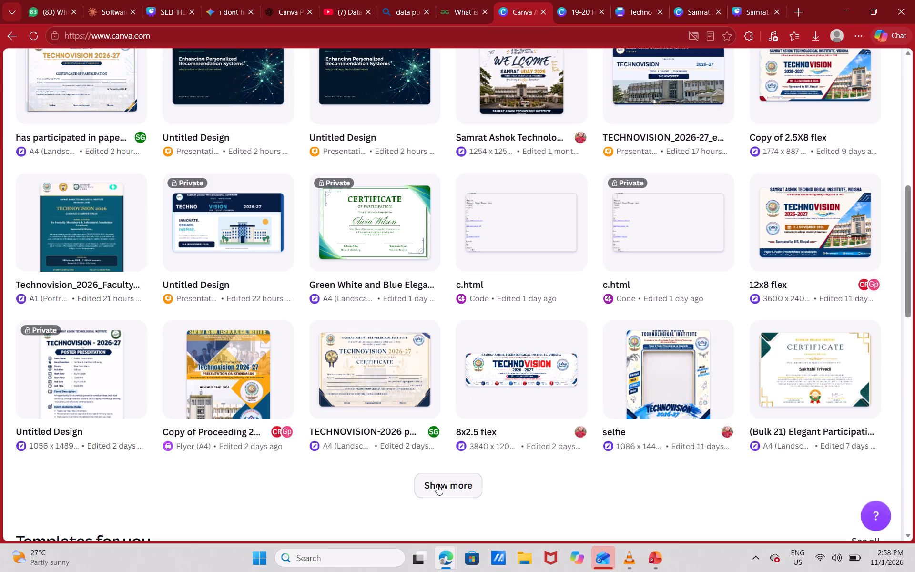
scroll(437, 484, down, 3)
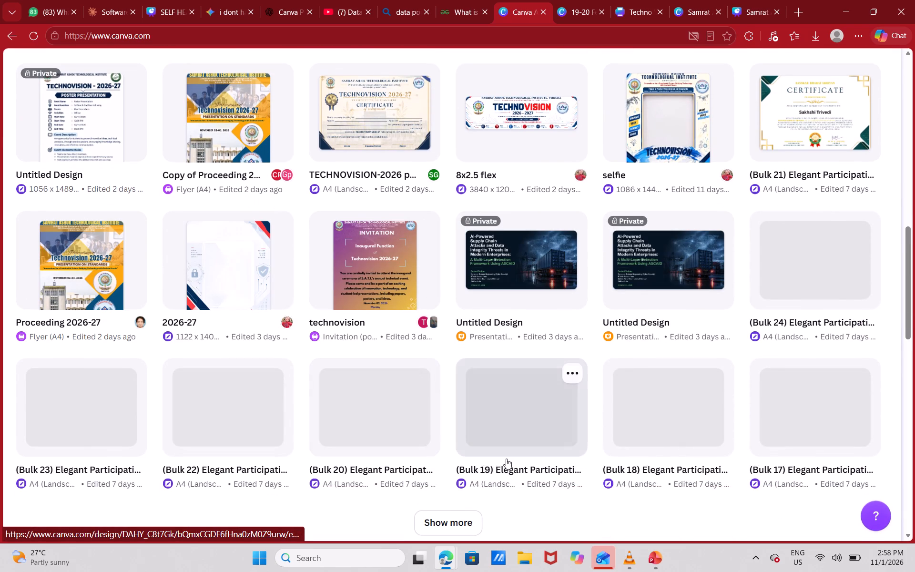
scroll(506, 459, down, 1)
click(454, 486)
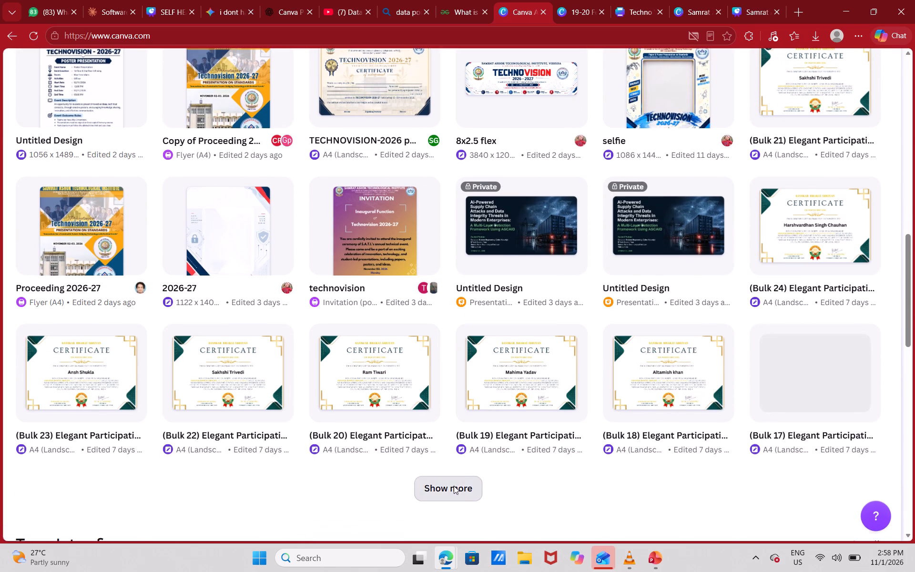
scroll(454, 486, down, 2)
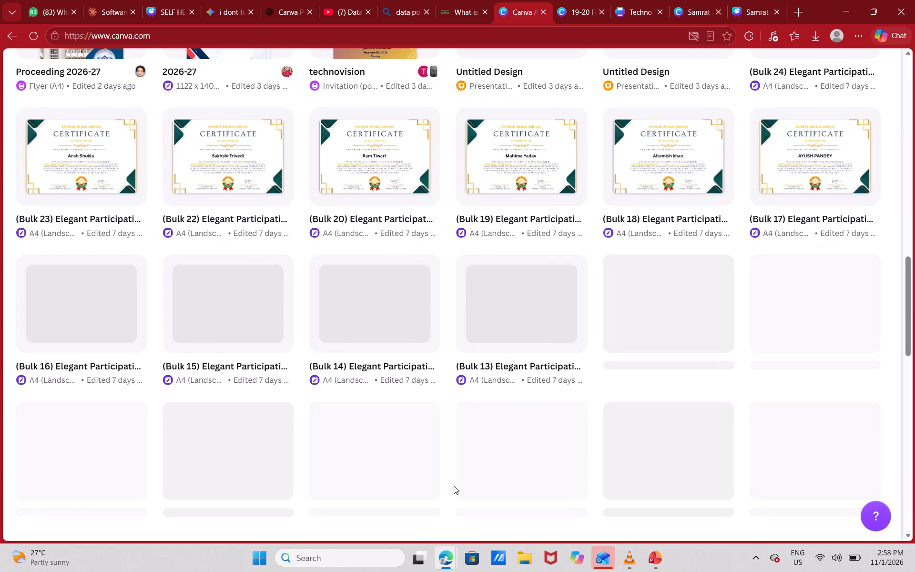
scroll(454, 486, down, 2)
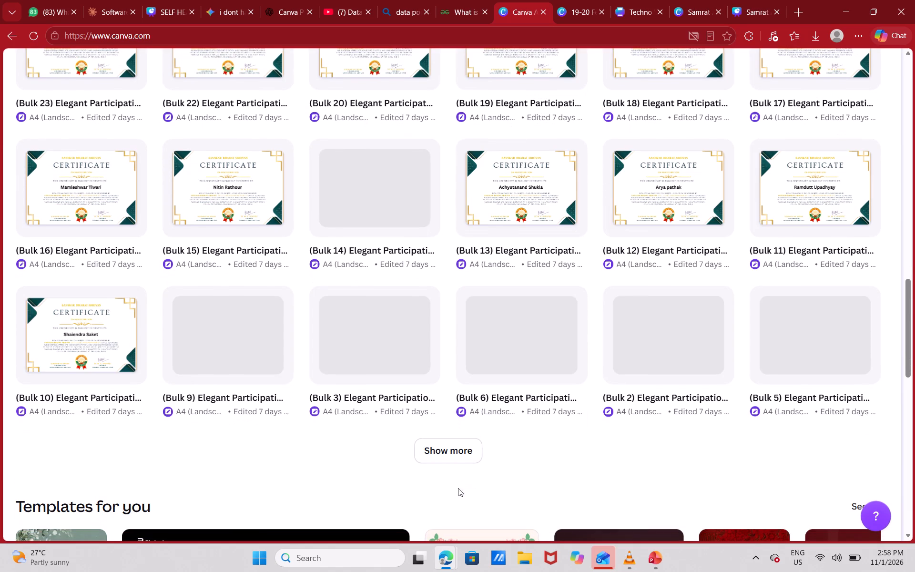
click(454, 447)
scroll(503, 399, down, 3)
scroll(503, 399, up, 1)
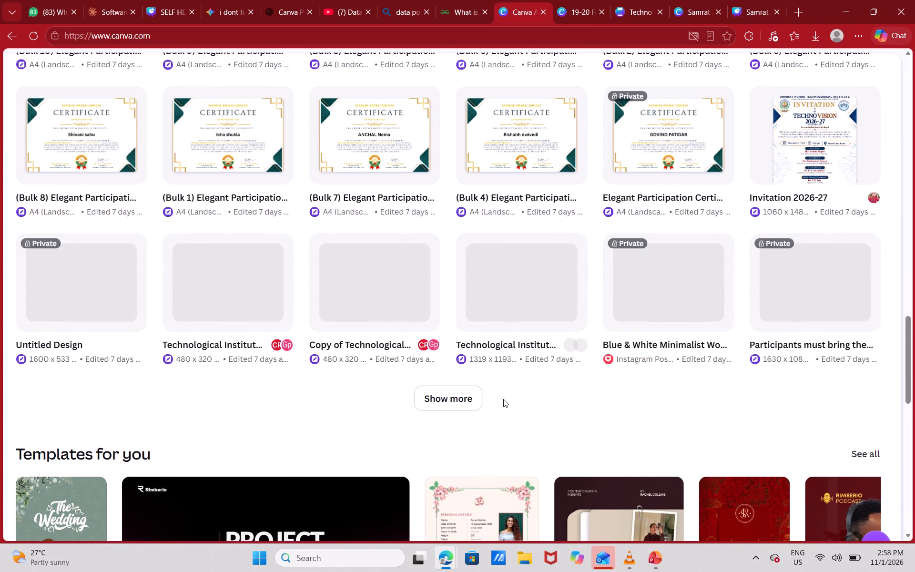
click(456, 400)
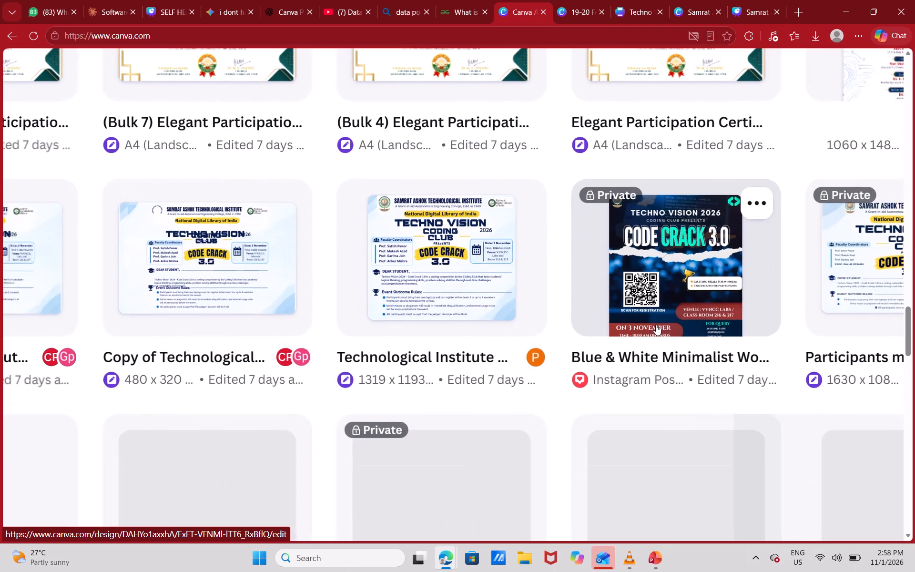
scroll(656, 325, down, 2)
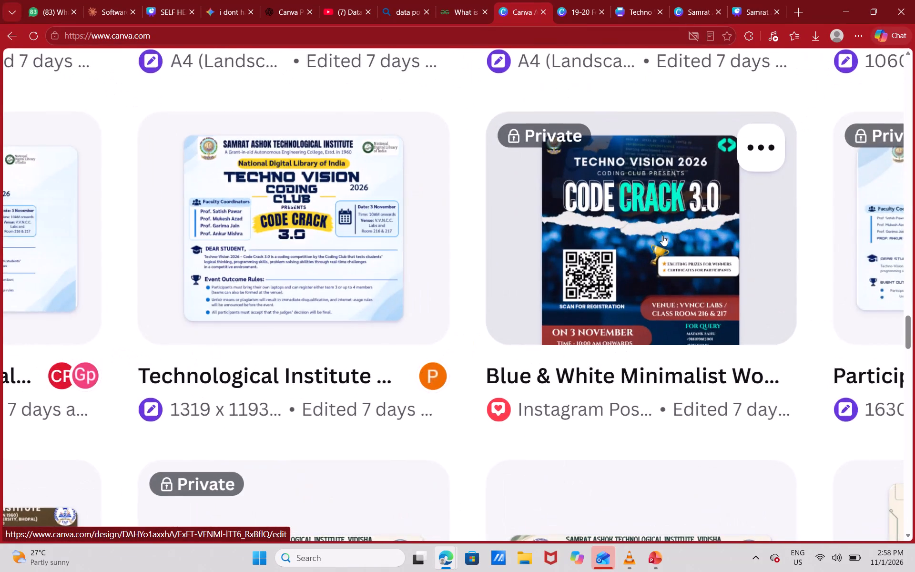
scroll(662, 235, left, 1)
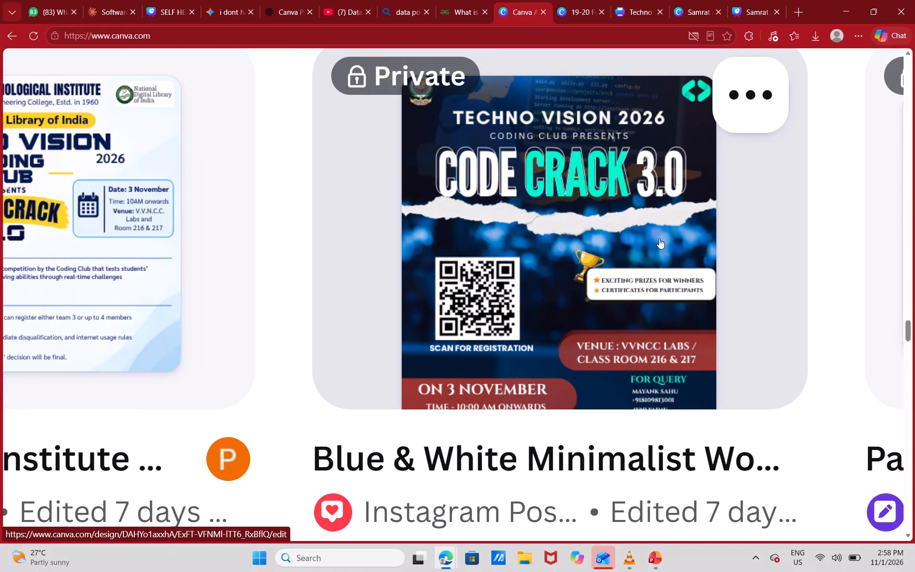
Copy the red ON 3 NOVEMBER banner from the CODE CRACK 3.0 poster design onto the presentation's cover slide.
click(682, 277)
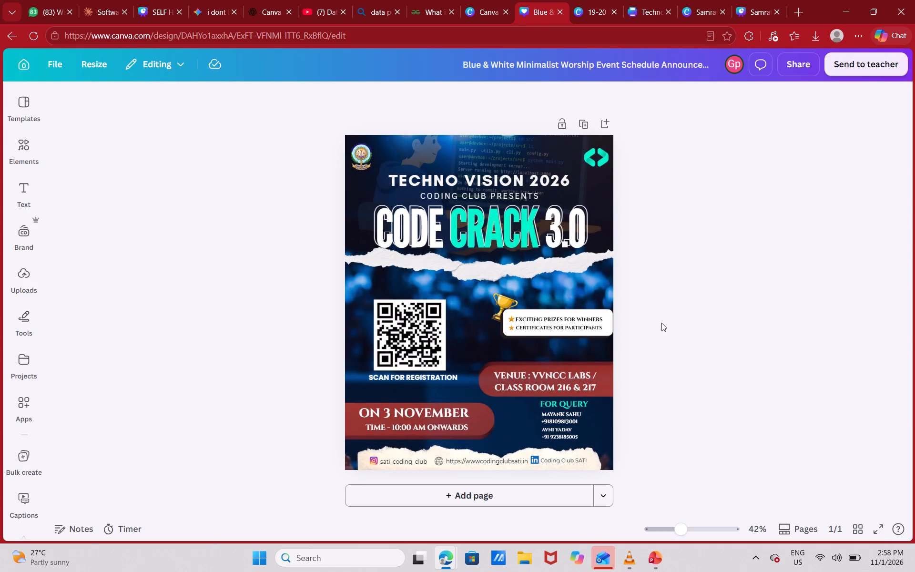
click(476, 418)
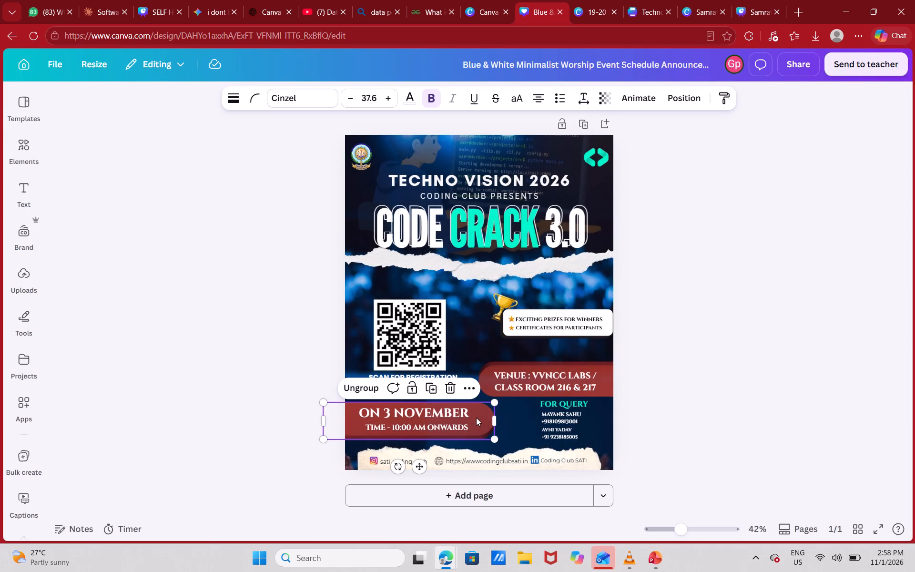
key(ctrl+c)
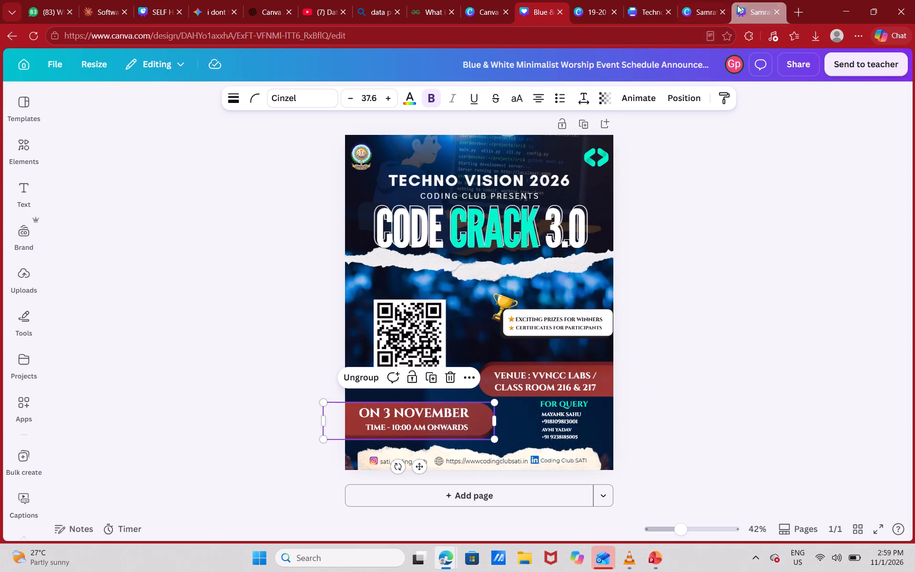
click(741, 3)
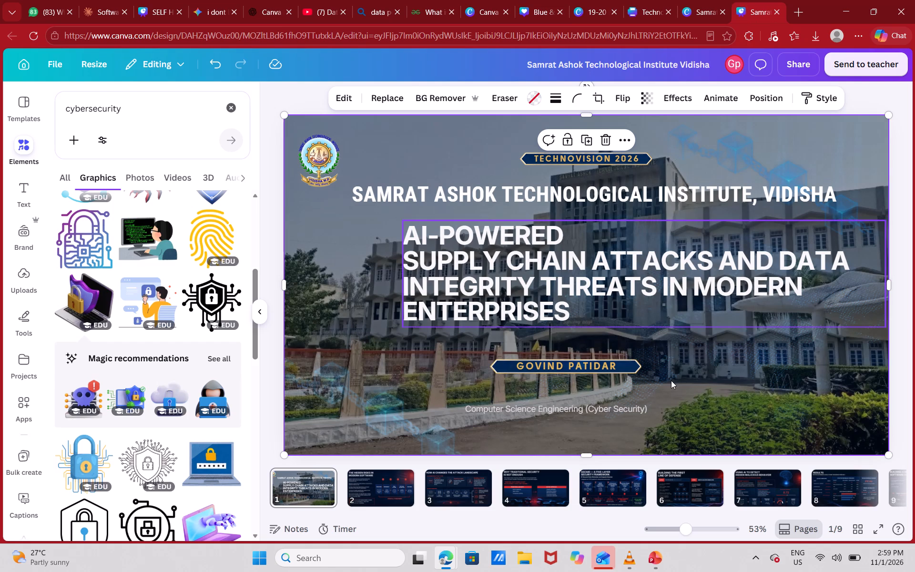
key(ctrl+v)
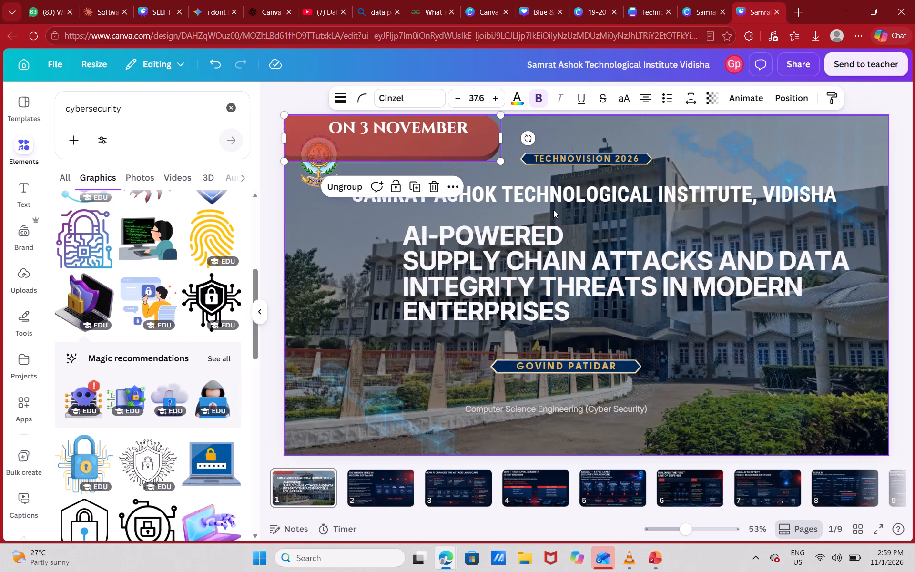
Widen the red ON 3 NOVEMBER banner to about 920 and set it against the cover's left edge, below the presenter name banner.
drag(468, 145, 571, 262)
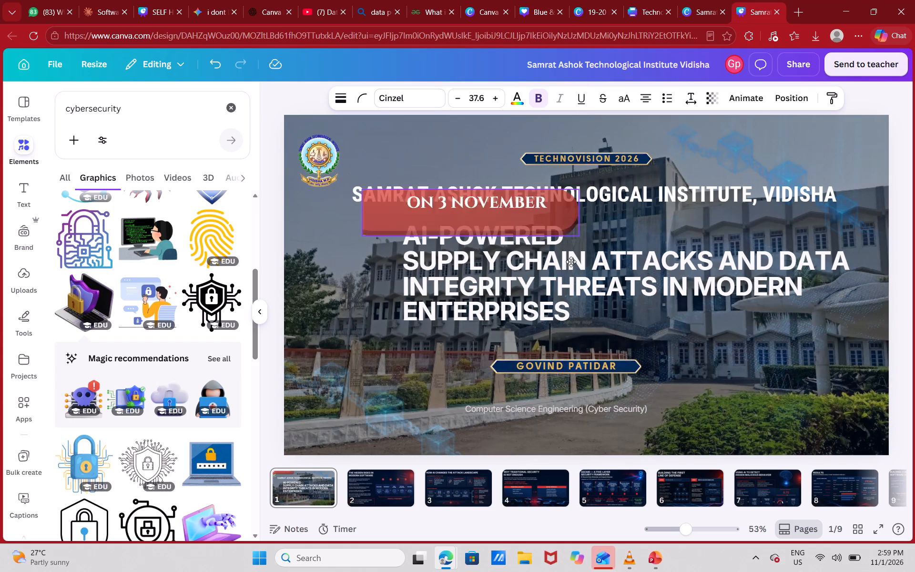
drag(571, 262, 643, 412)
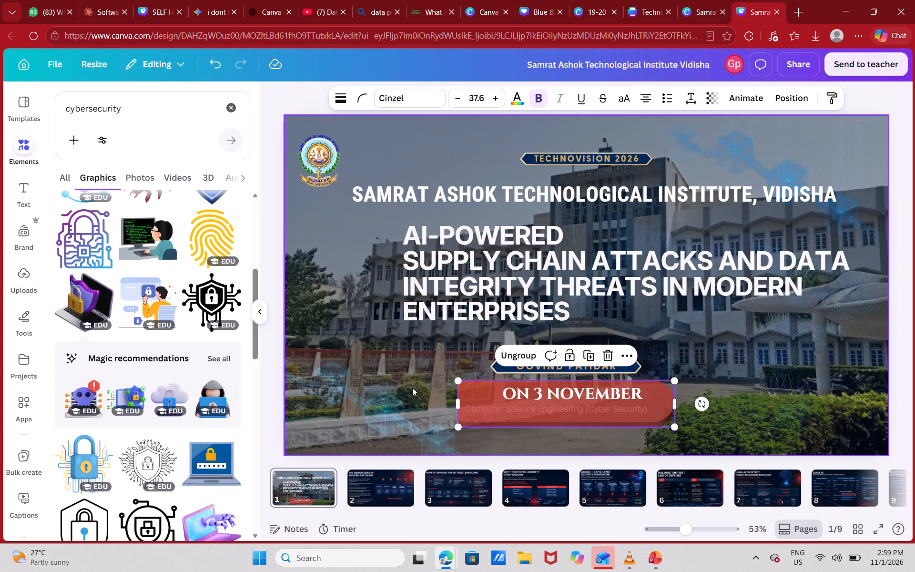
drag(459, 404, 414, 400)
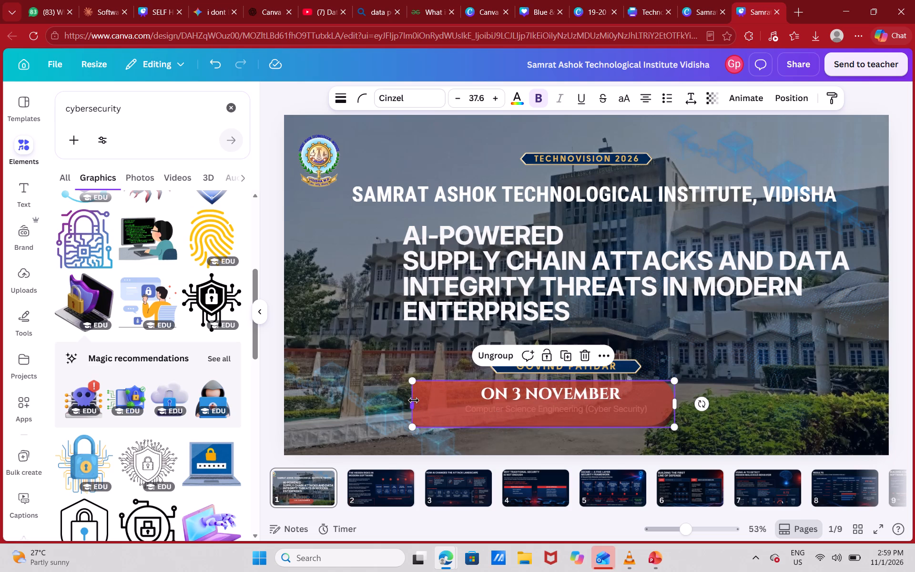
drag(410, 404, 303, 392)
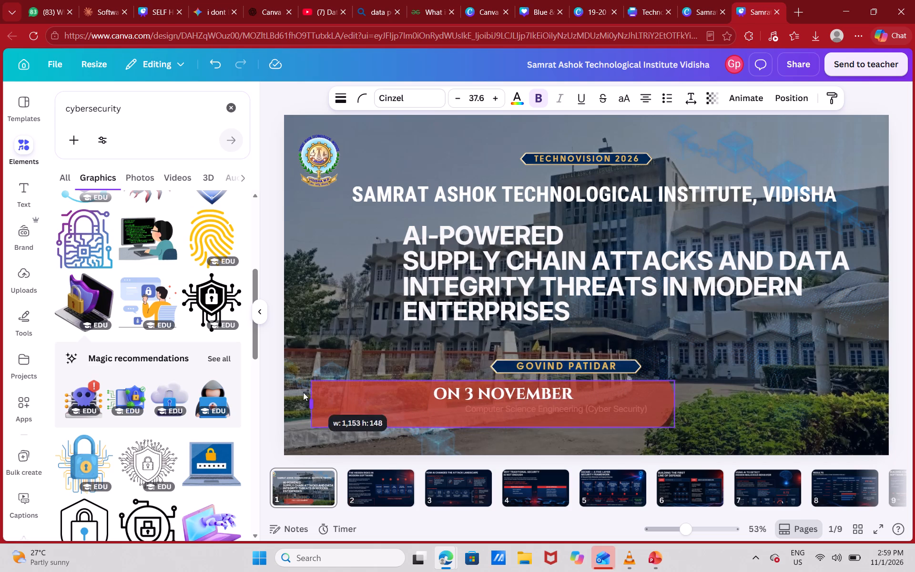
drag(303, 392, 300, 392)
drag(303, 404, 367, 404)
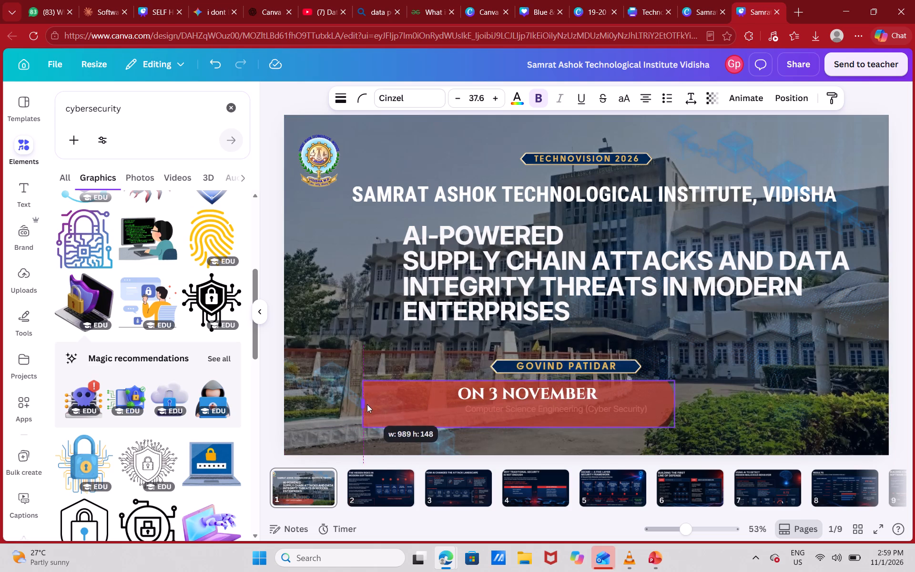
drag(367, 404, 386, 402)
drag(419, 397, 313, 396)
click(732, 332)
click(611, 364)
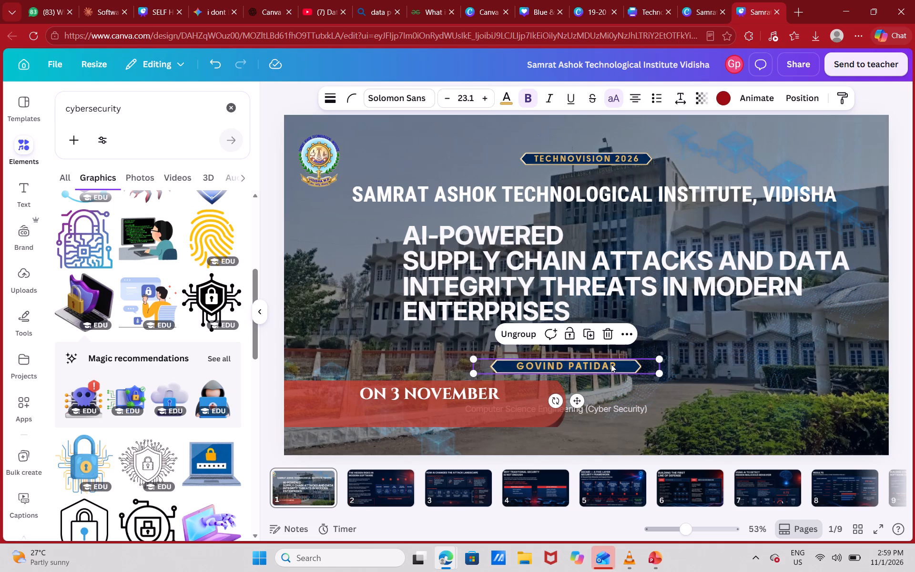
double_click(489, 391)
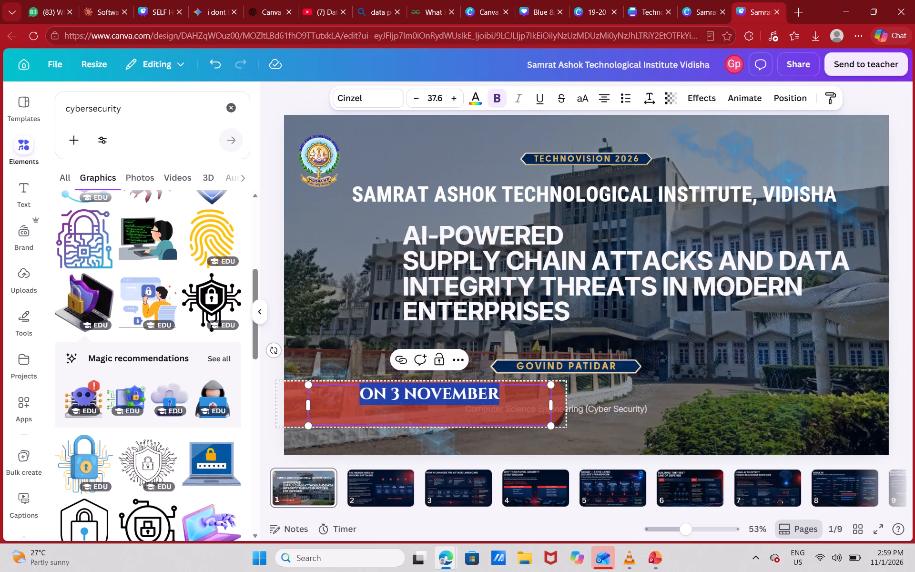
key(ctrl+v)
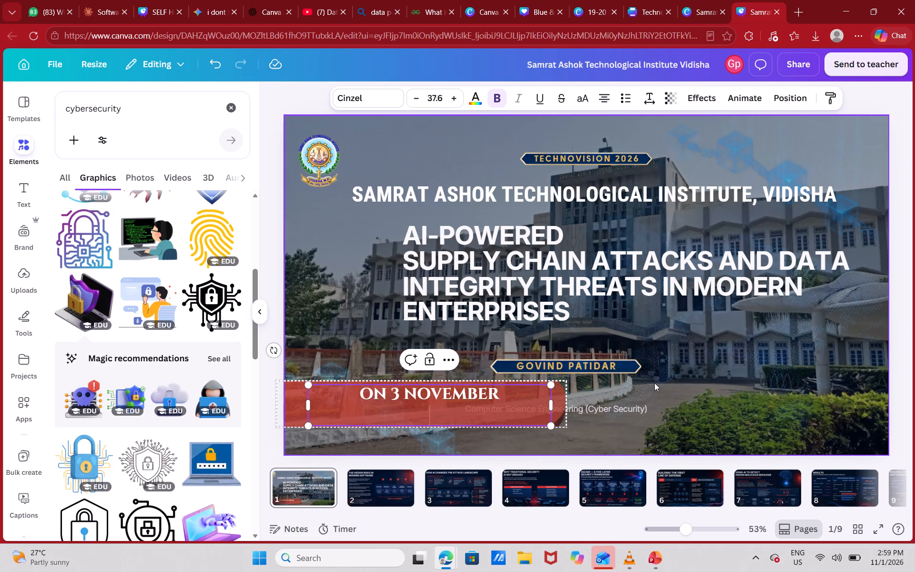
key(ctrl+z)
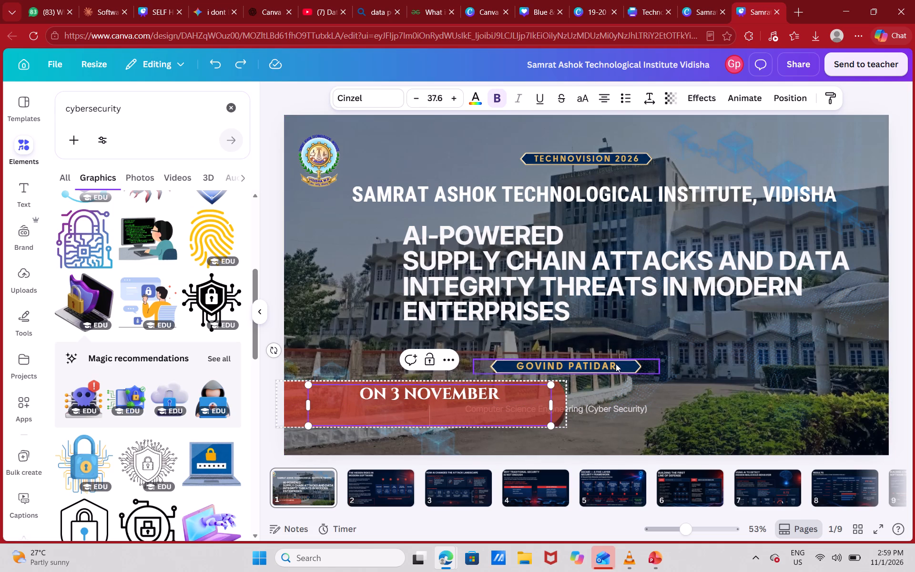
Copy the presenter name from the navy banner into the red banner, replacing the ON 3 NOVEMBER wording.
double_click(610, 362)
double_click(610, 362)
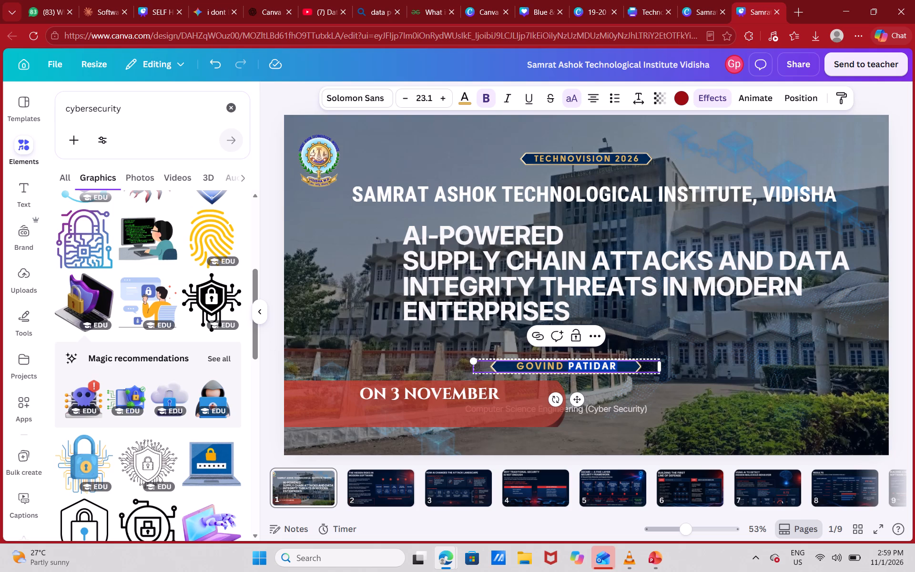
key(ctrl+a)
key(ctrl+c)
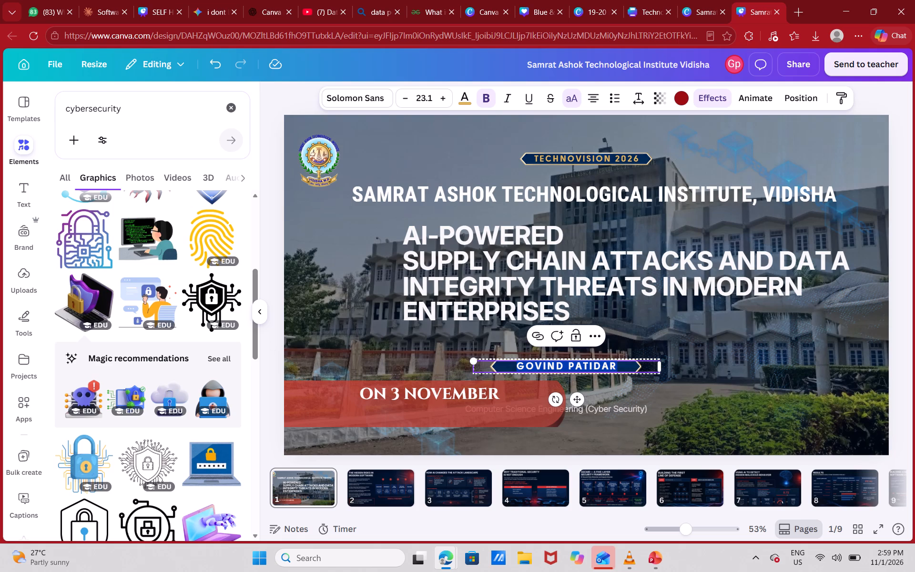
triple_click(447, 399)
click(447, 399)
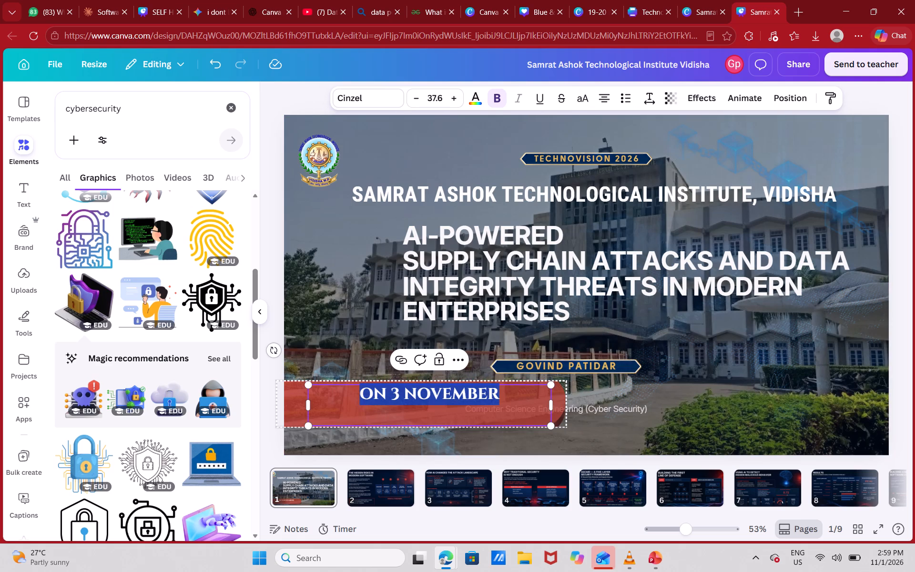
key(ctrl+v)
click(742, 406)
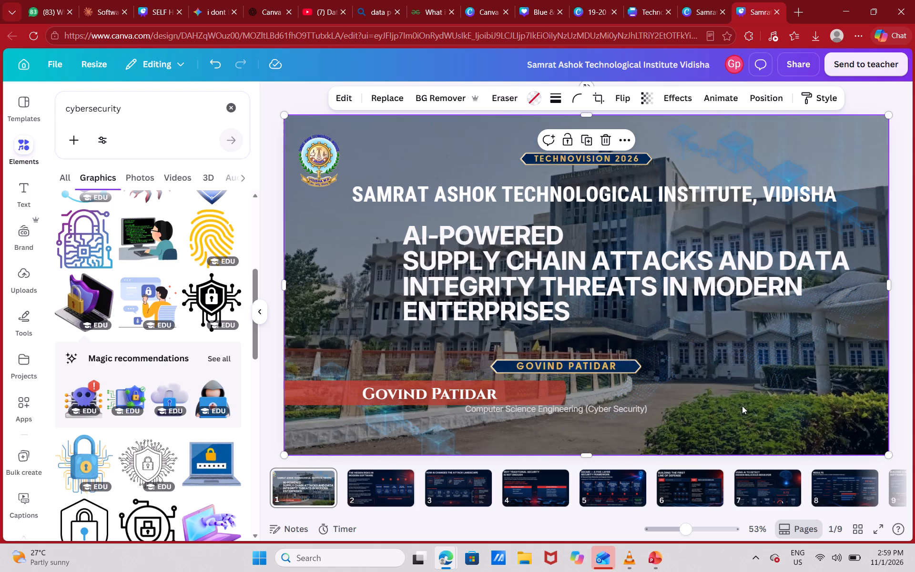
Add an empty line beneath the presenter name inside the red banner.
double_click(508, 392)
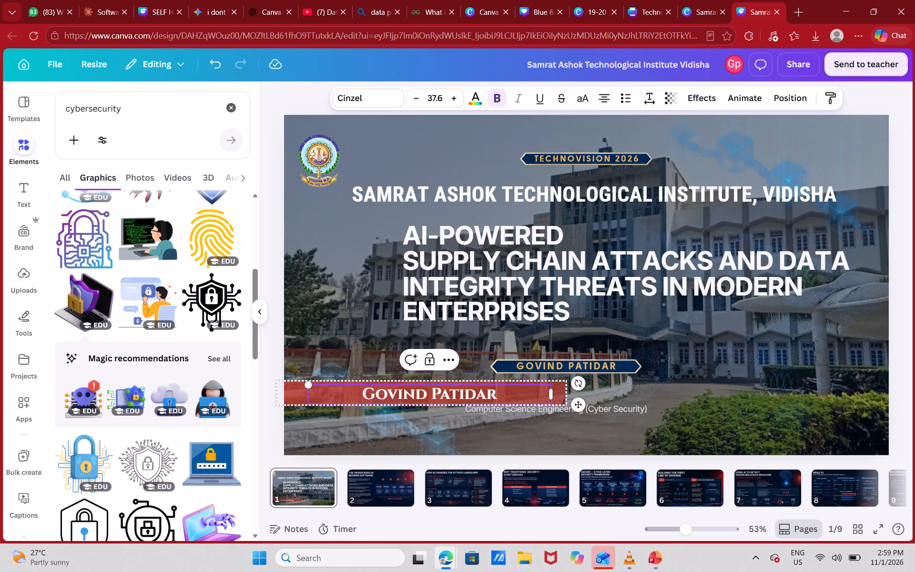
key(Return)
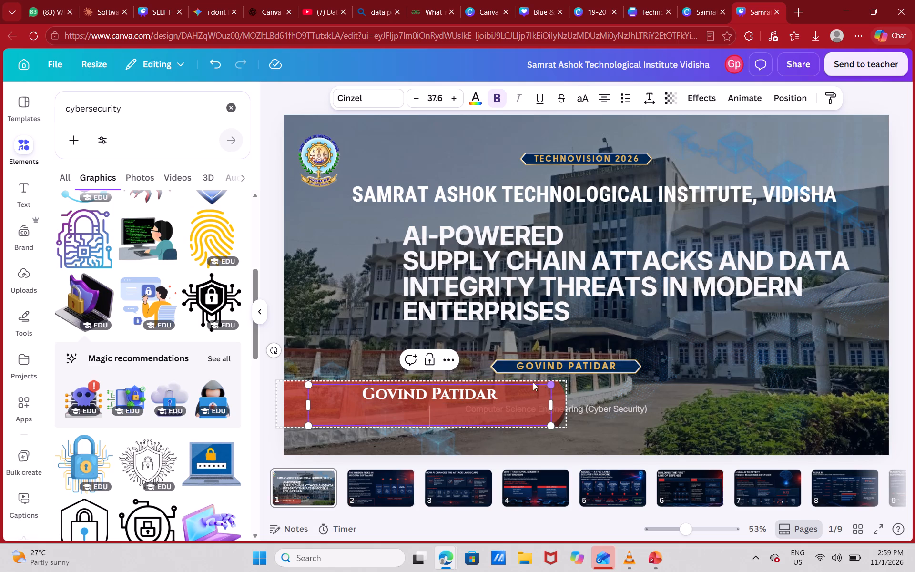
click(559, 396)
click(559, 396)
click(614, 398)
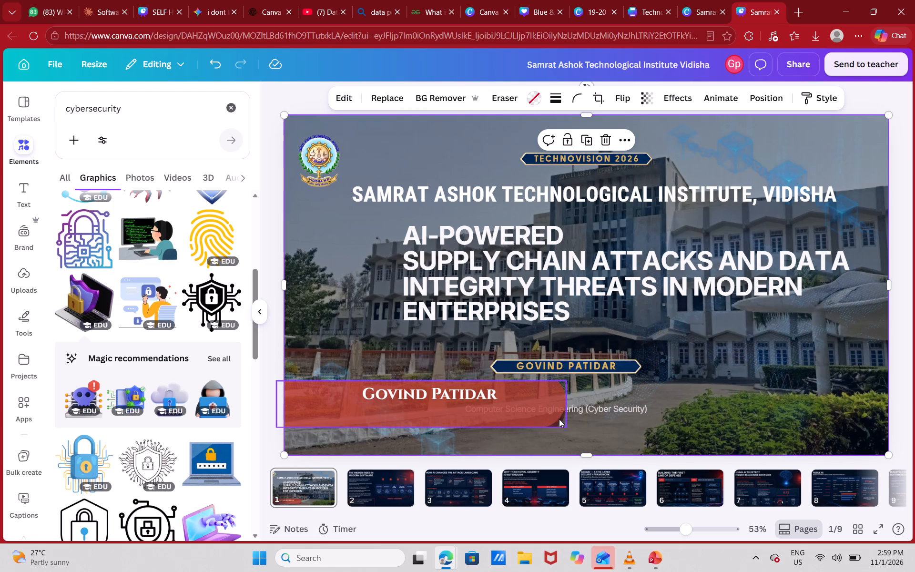
Resize the red shape behind the presenter name to about 872 wide by 190 high.
click(558, 421)
click(558, 421)
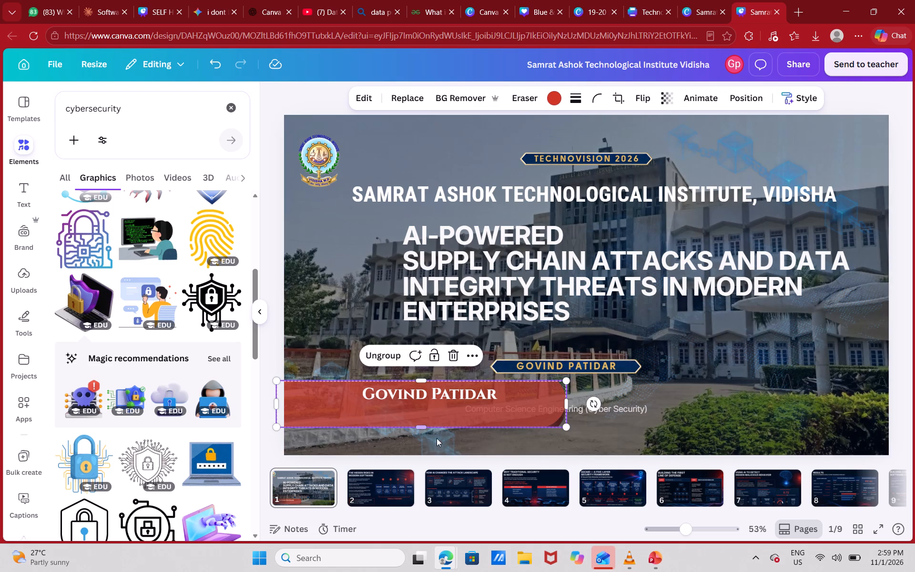
drag(420, 427, 412, 429)
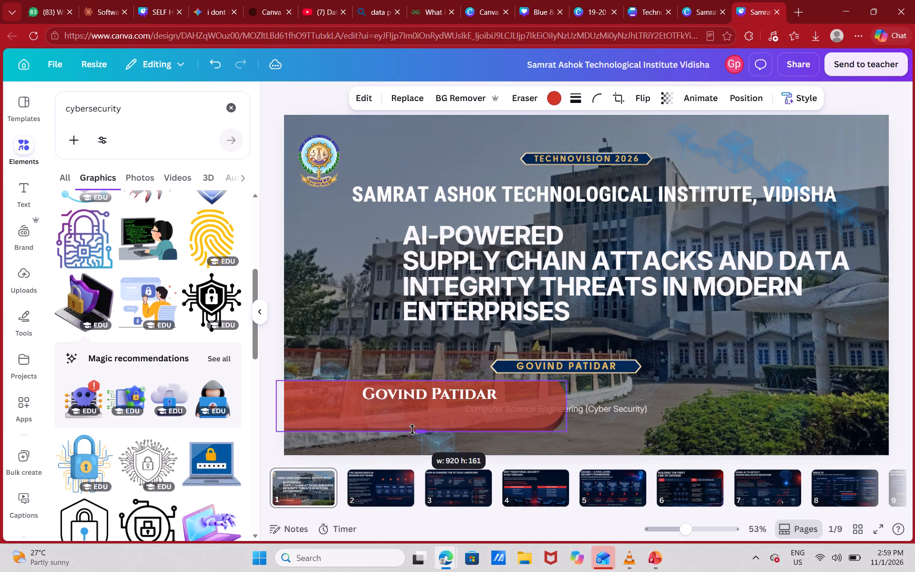
drag(412, 429, 412, 435)
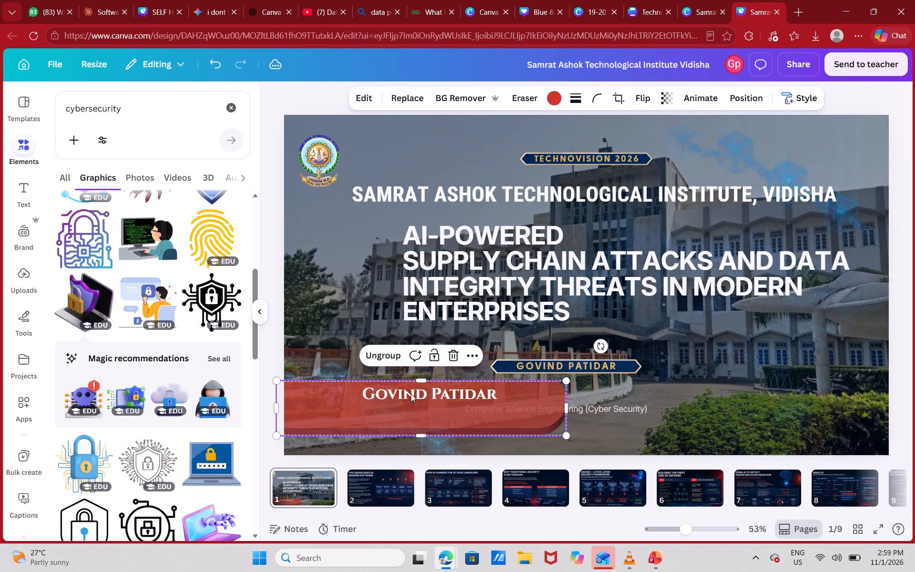
drag(421, 378, 419, 367)
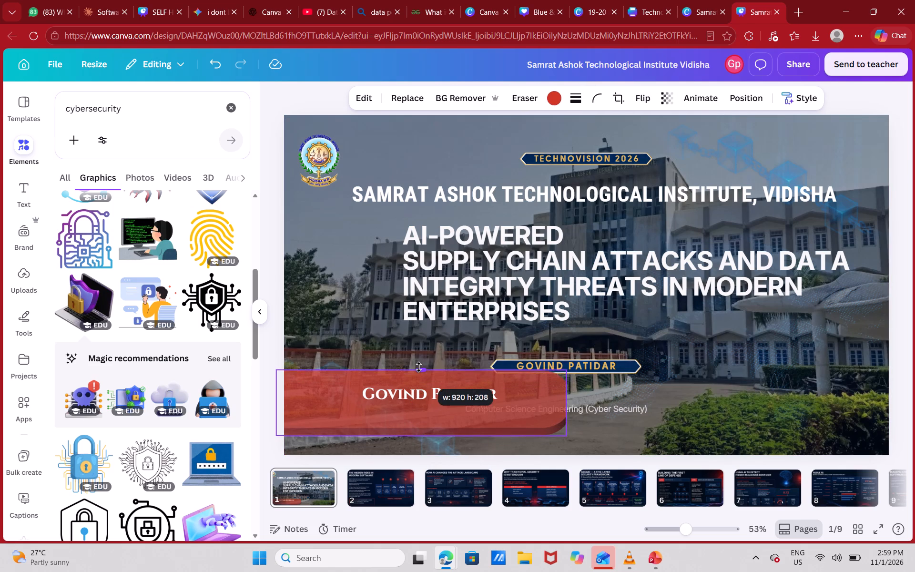
drag(419, 367, 403, 359)
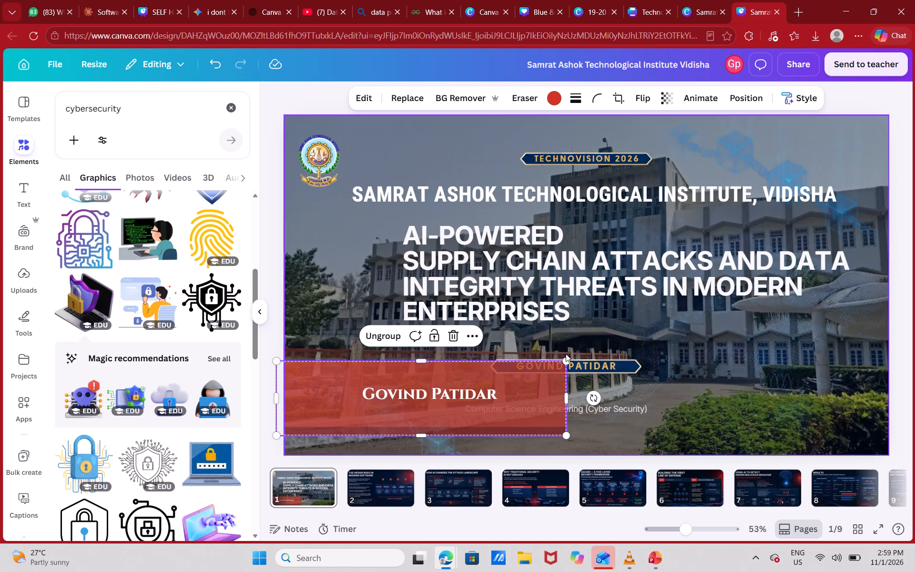
drag(563, 365, 511, 402)
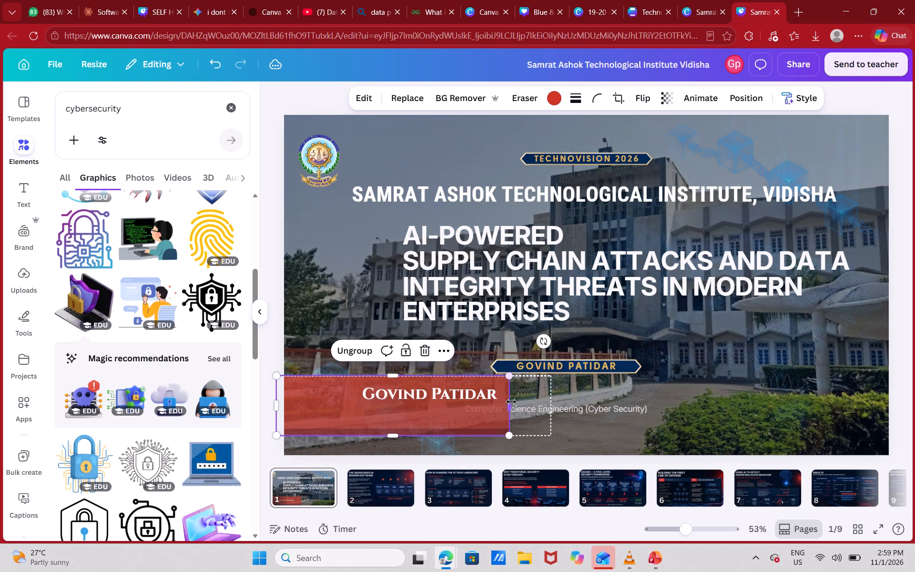
drag(507, 402, 546, 408)
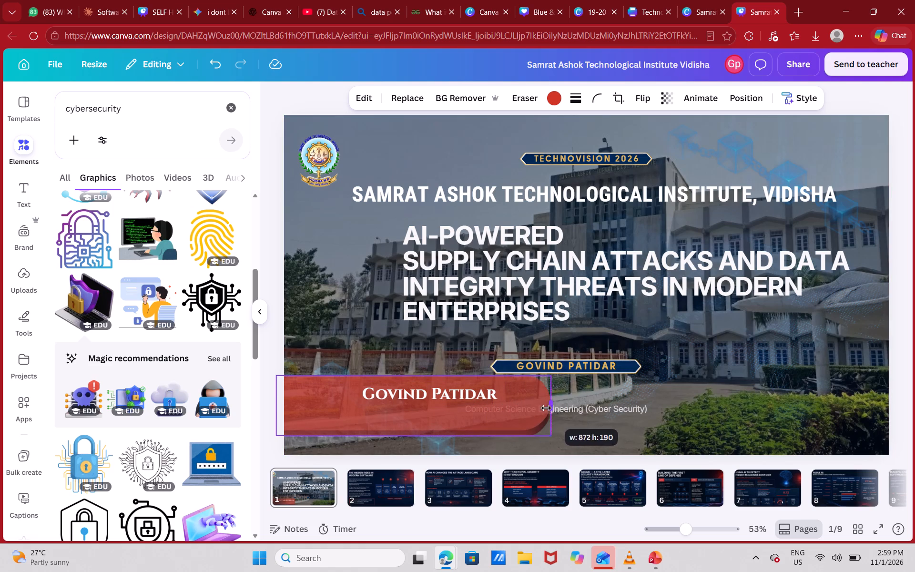
drag(546, 408, 547, 408)
Ungroup the red banner and move the presenter name text off the red shape to just above it.
double_click(534, 406)
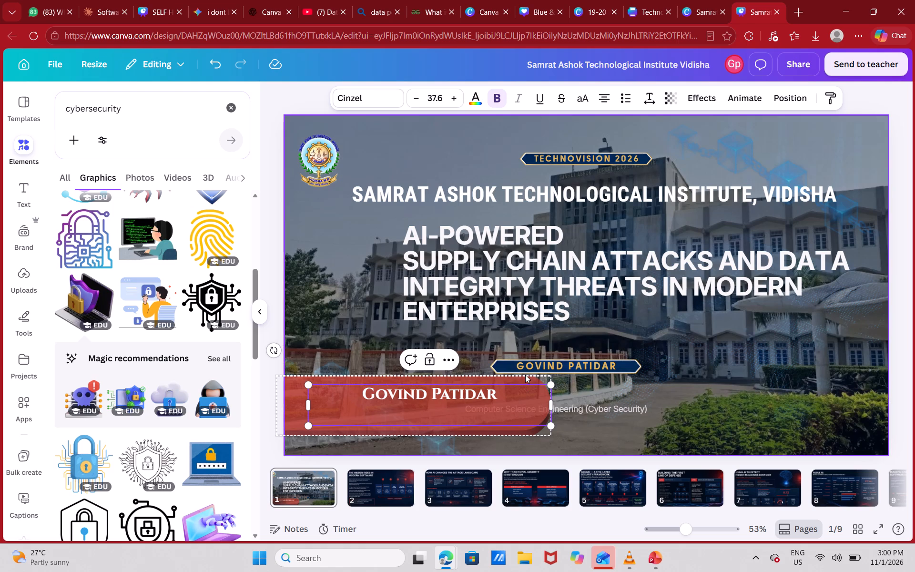
drag(534, 413, 625, 409)
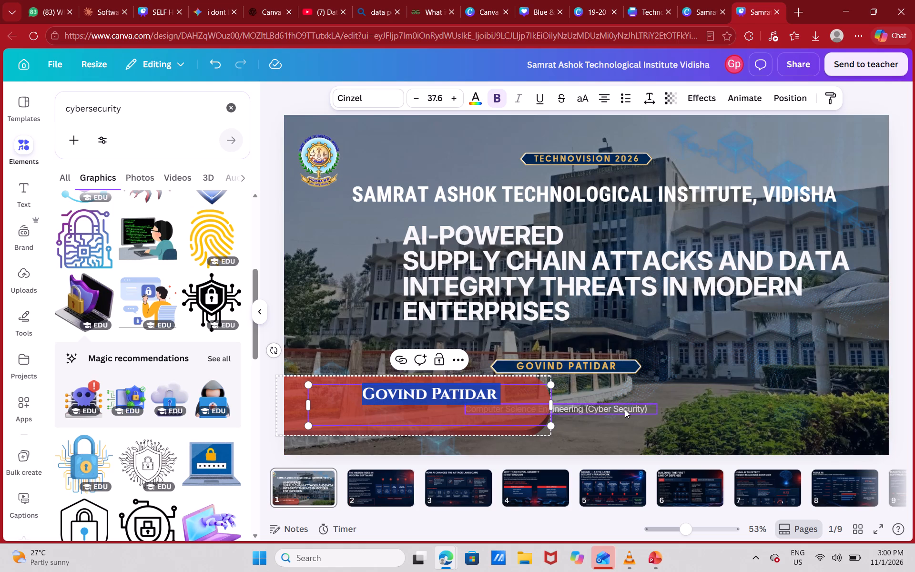
click(625, 409)
click(433, 398)
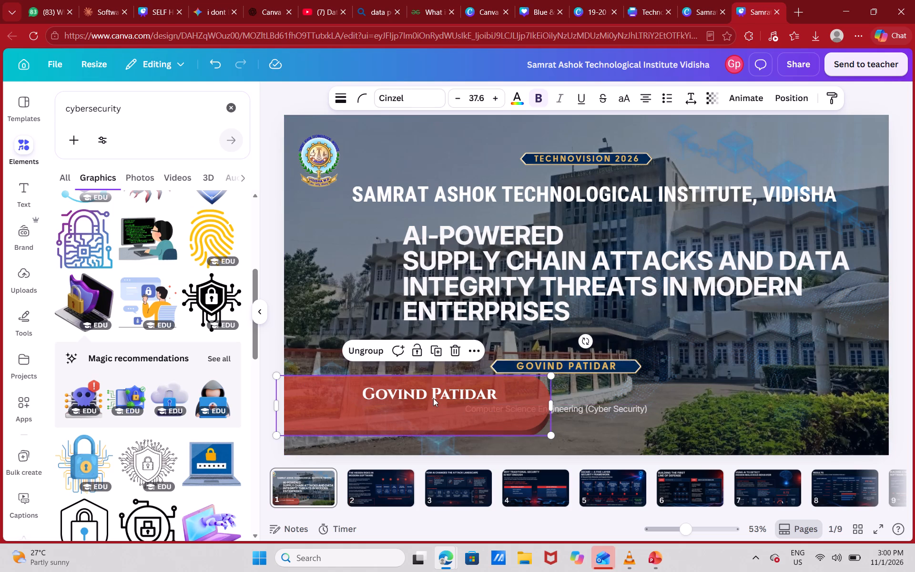
click(361, 351)
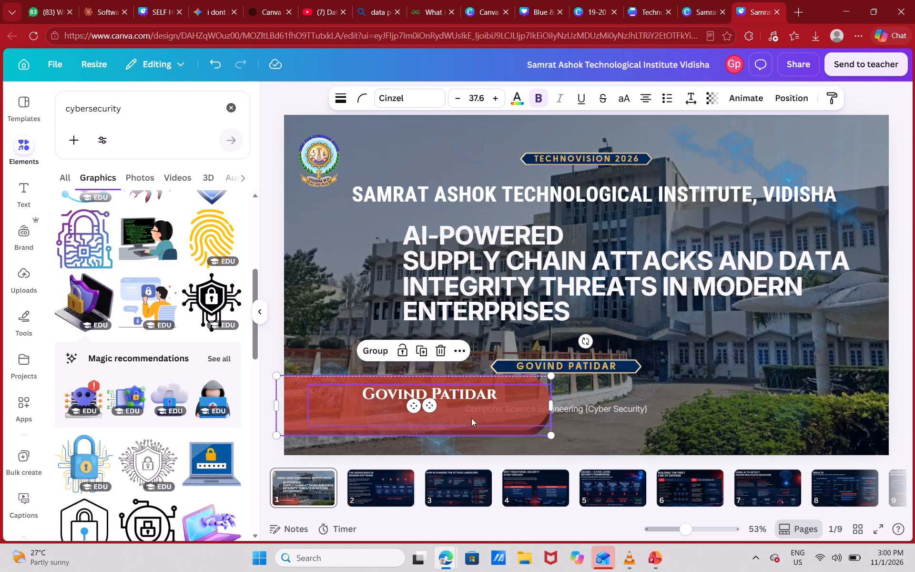
click(488, 419)
click(678, 398)
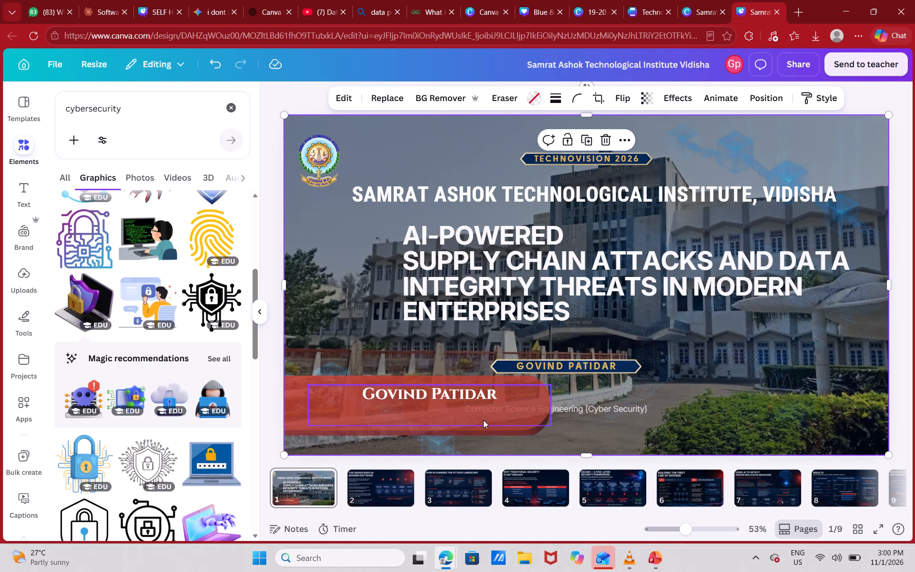
drag(471, 394, 442, 341)
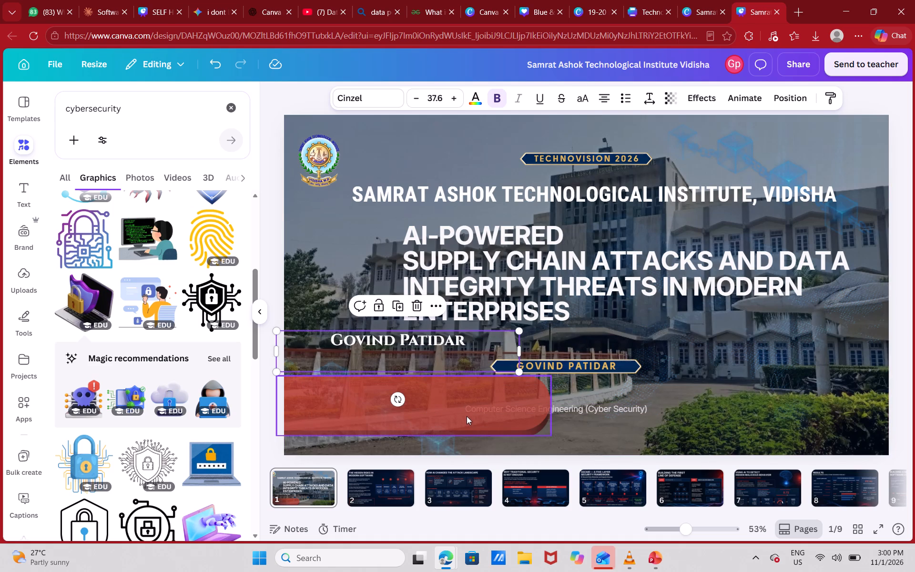
Shrink the red shape in the cover's lower left corner, making it narrower and about 150 high.
click(467, 416)
drag(416, 434, 416, 436)
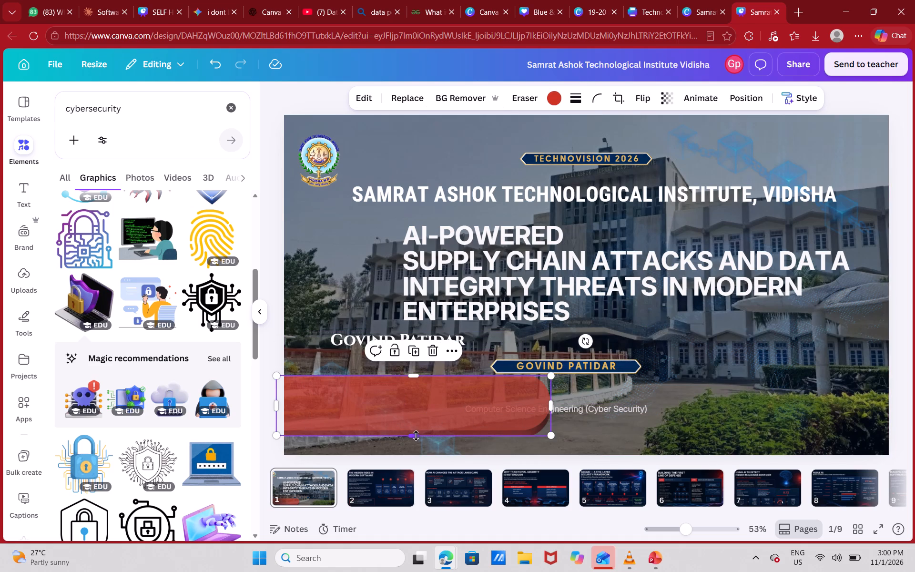
drag(416, 436, 417, 440)
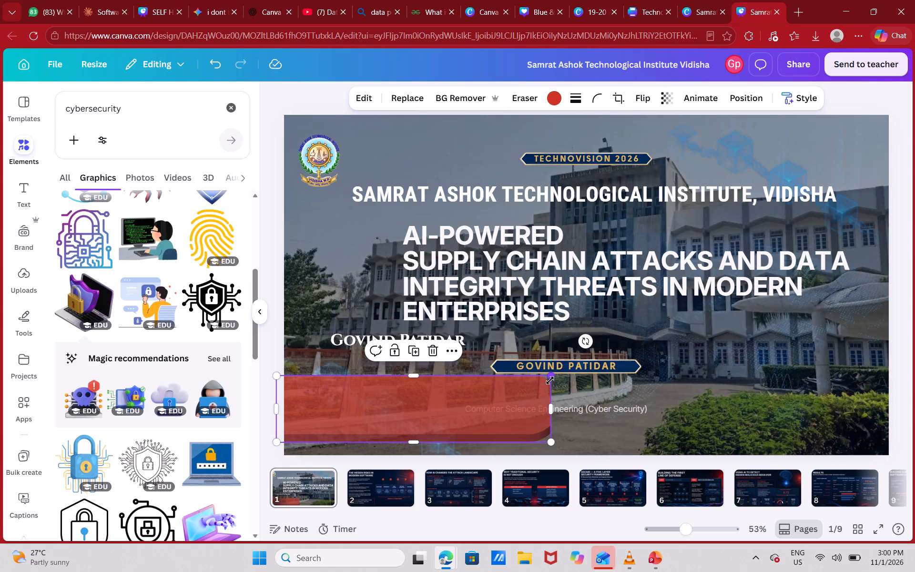
drag(550, 380, 487, 395)
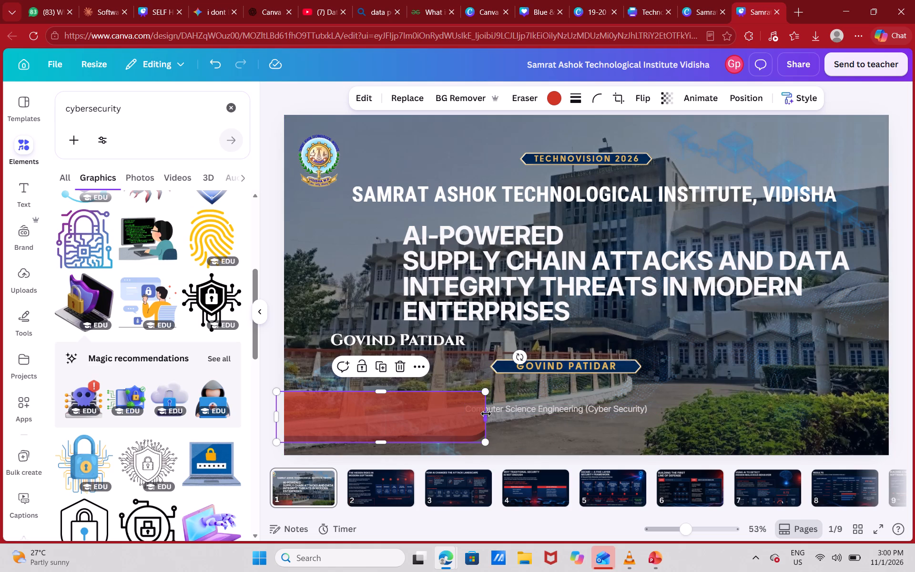
drag(486, 414, 497, 411)
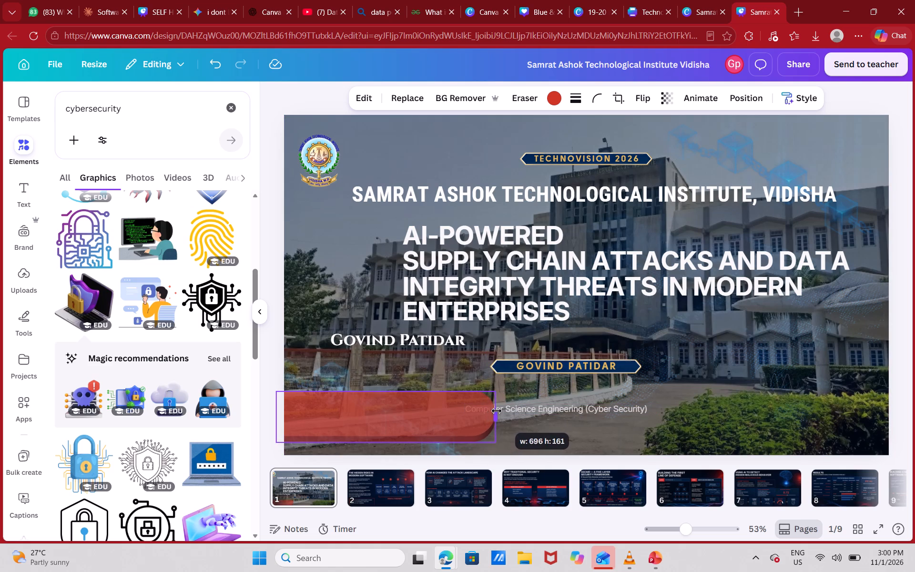
drag(497, 411, 498, 408)
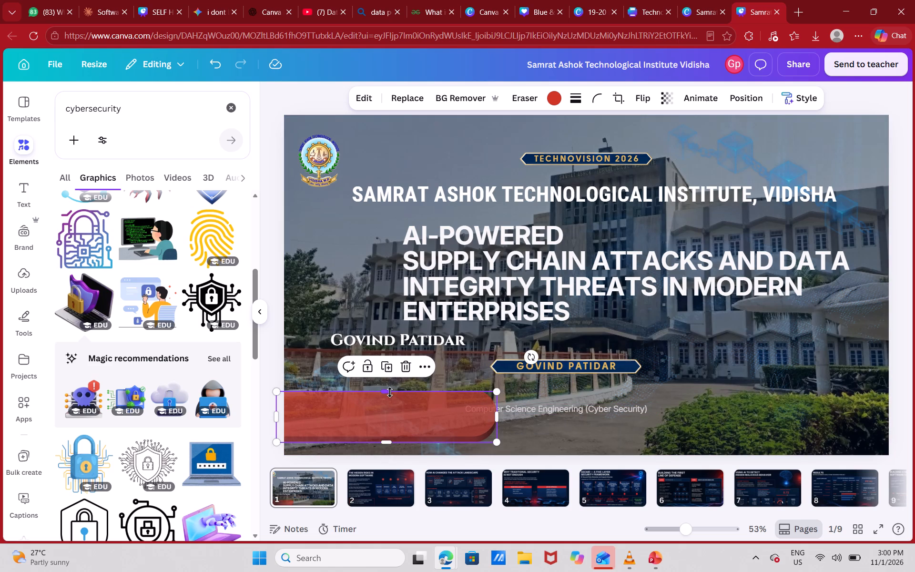
drag(390, 392, 381, 385)
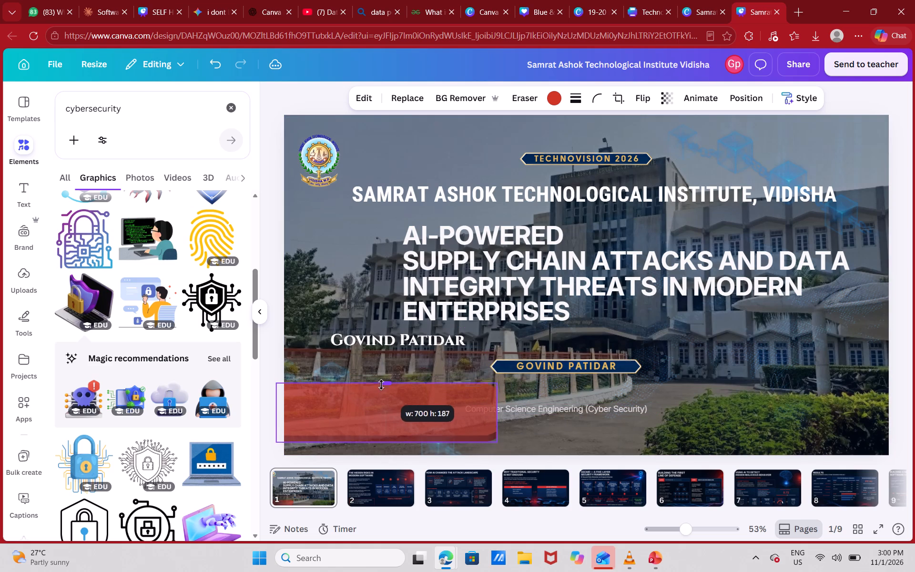
drag(381, 385, 377, 385)
drag(497, 382, 468, 393)
click(681, 371)
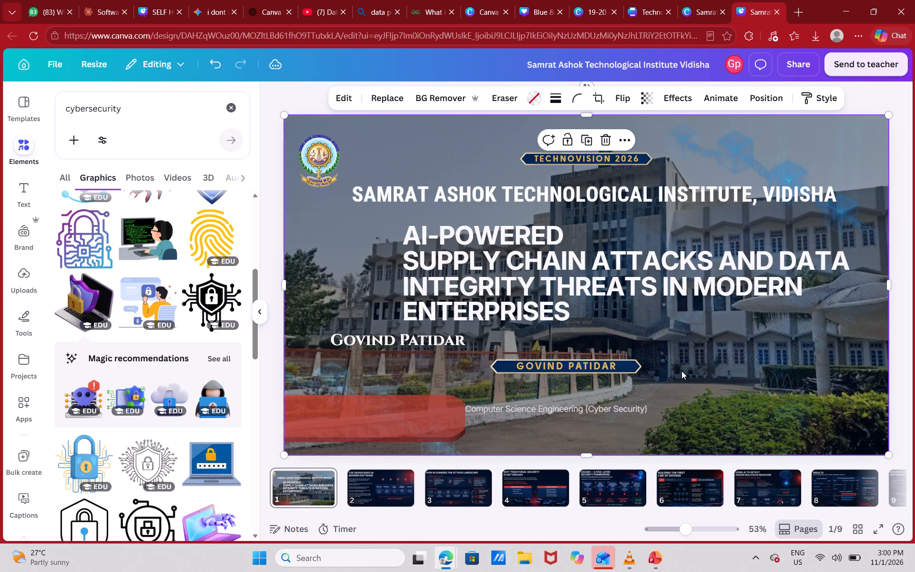
Recolour the red shape with the background photo's dark blue #021228, after trying other navy shades and bright cyan.
click(318, 417)
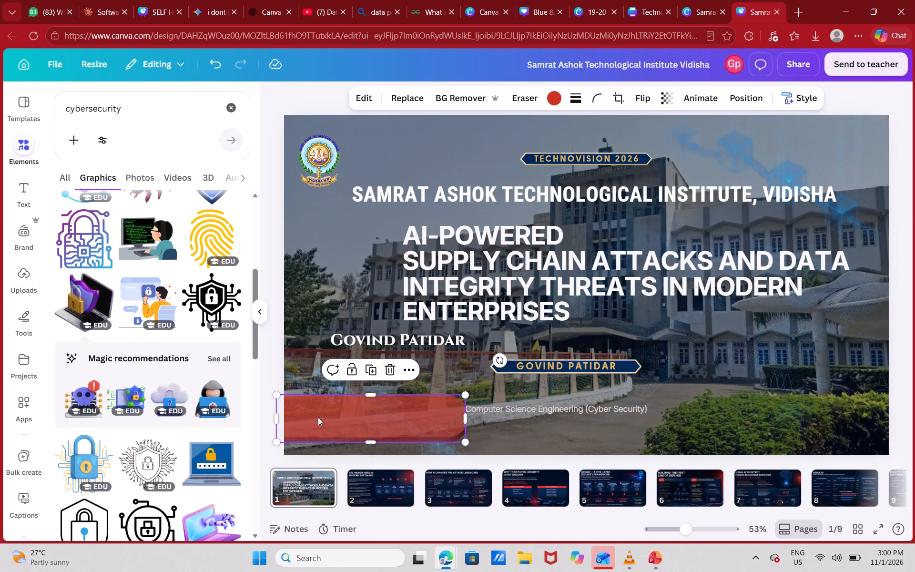
click(559, 93)
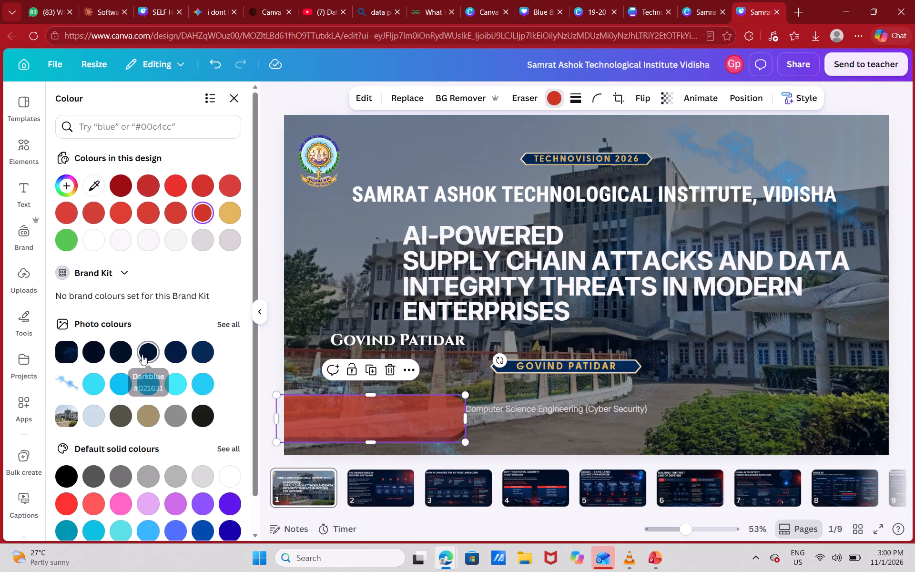
click(142, 355)
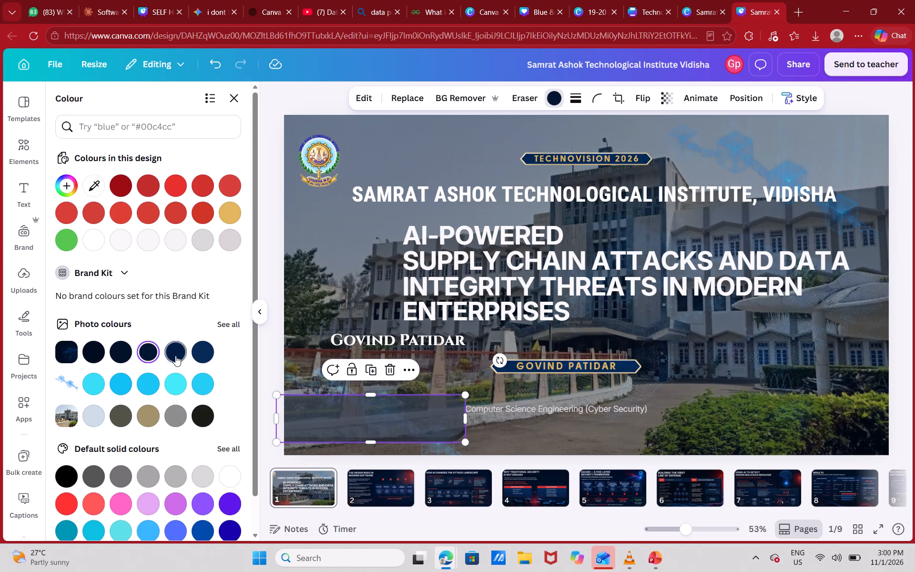
click(204, 356)
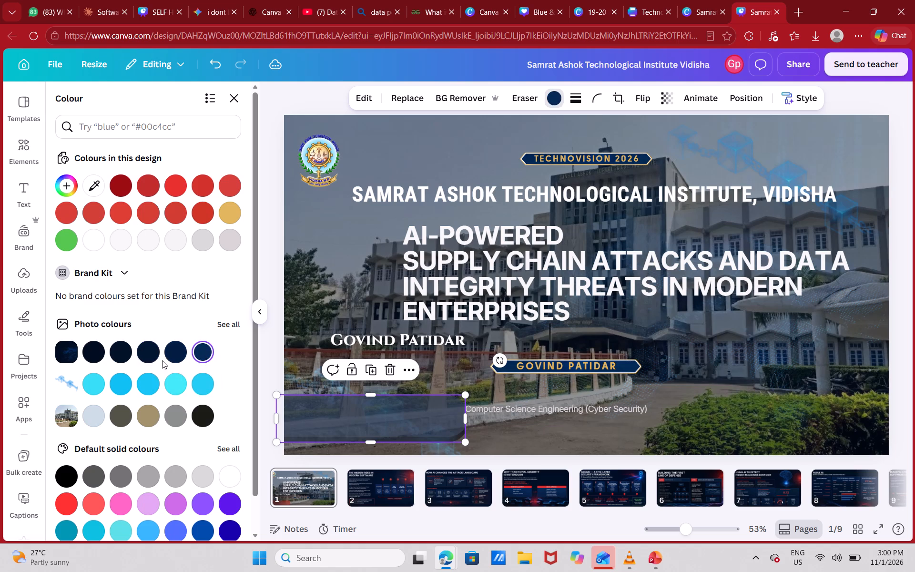
click(66, 351)
click(66, 351)
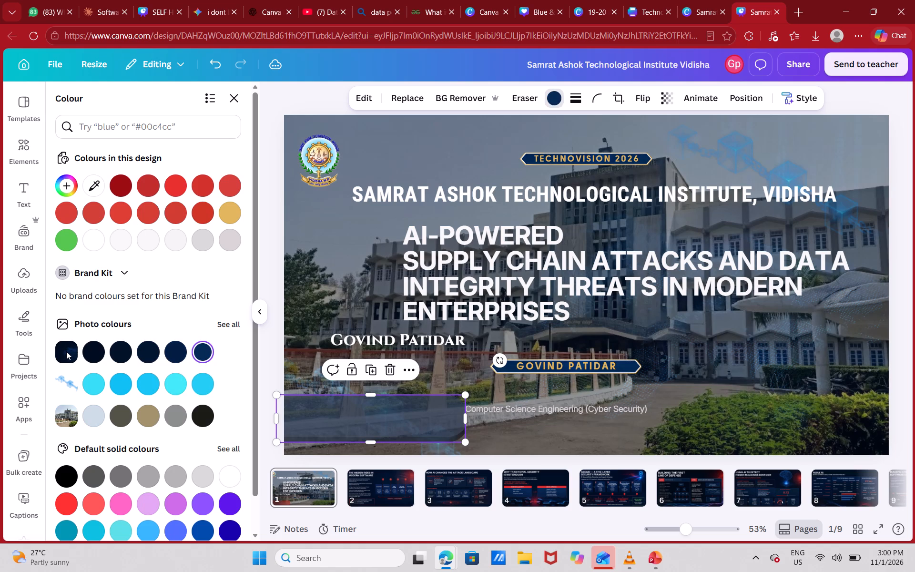
click(66, 351)
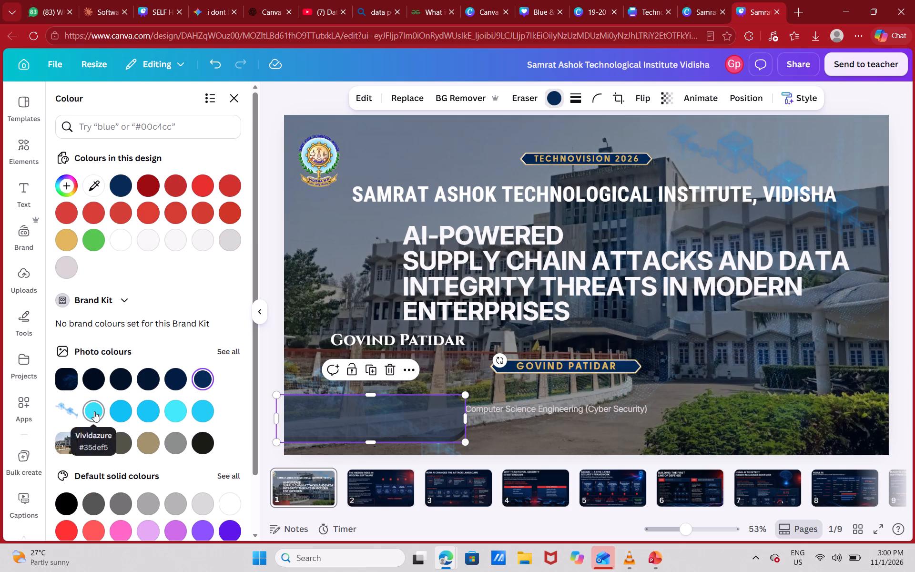
click(94, 411)
click(65, 377)
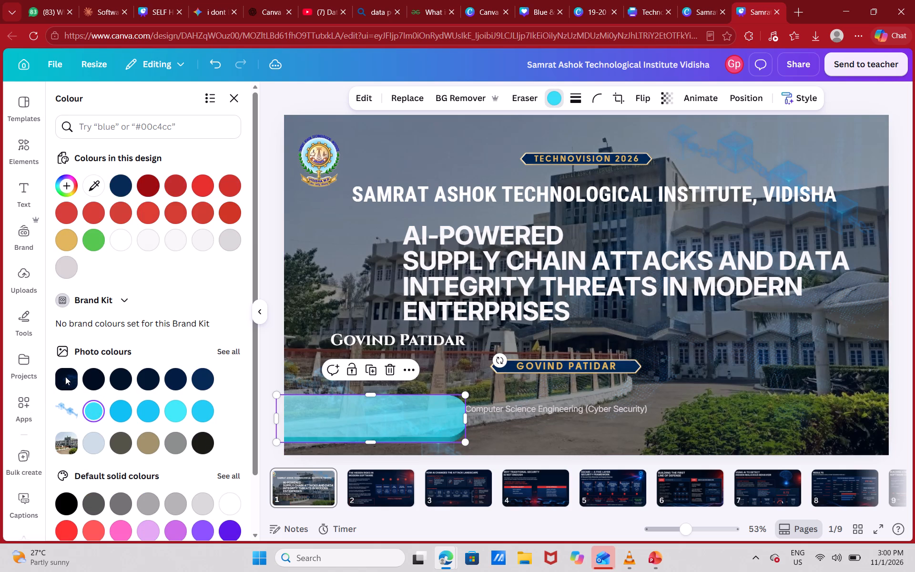
click(65, 377)
click(87, 377)
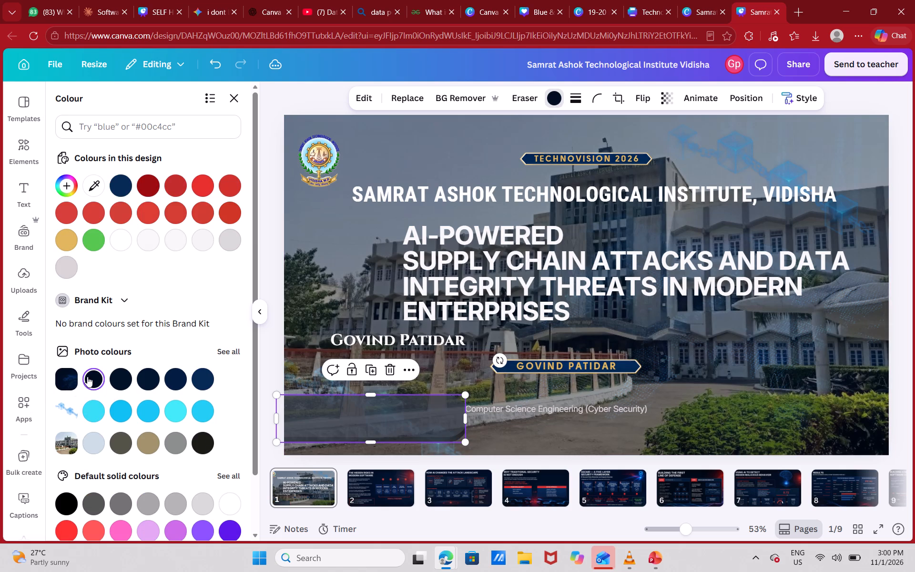
click(62, 374)
click(131, 382)
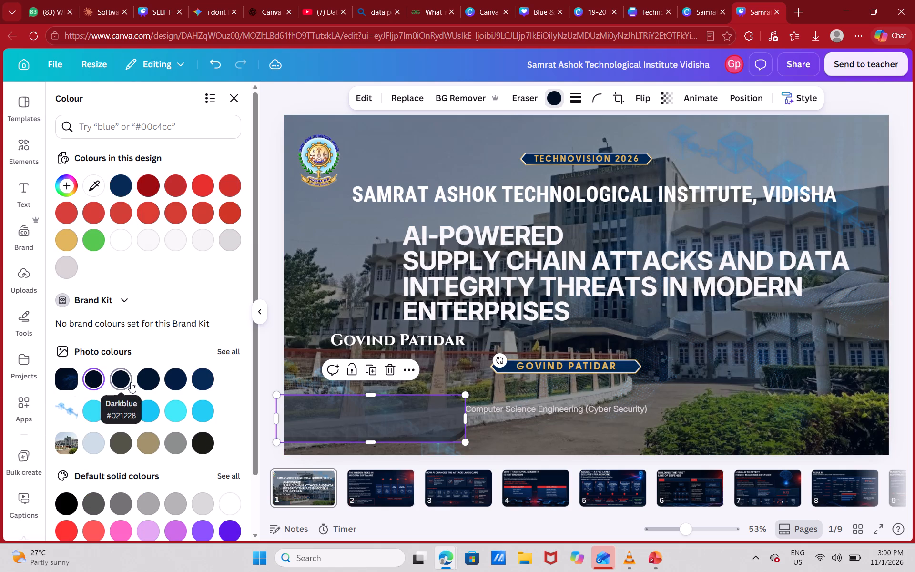
click(684, 363)
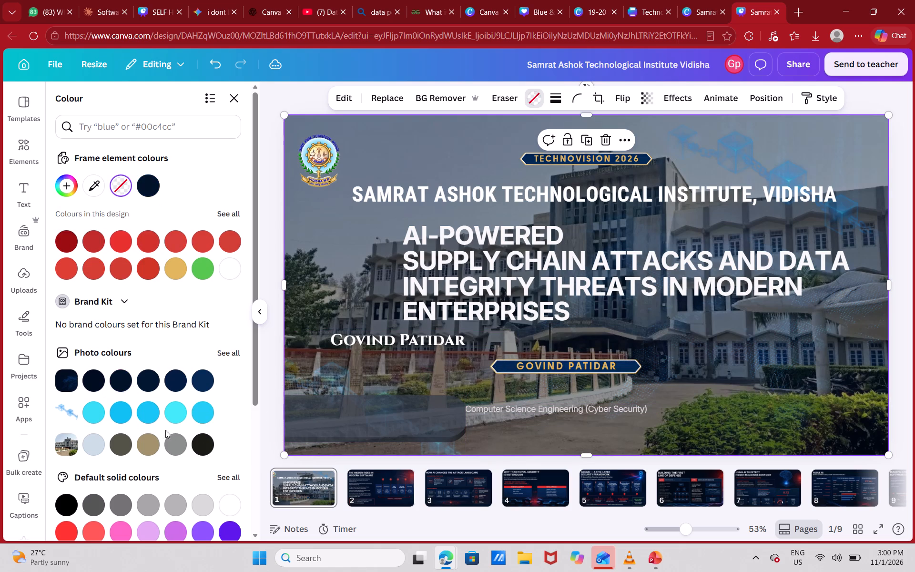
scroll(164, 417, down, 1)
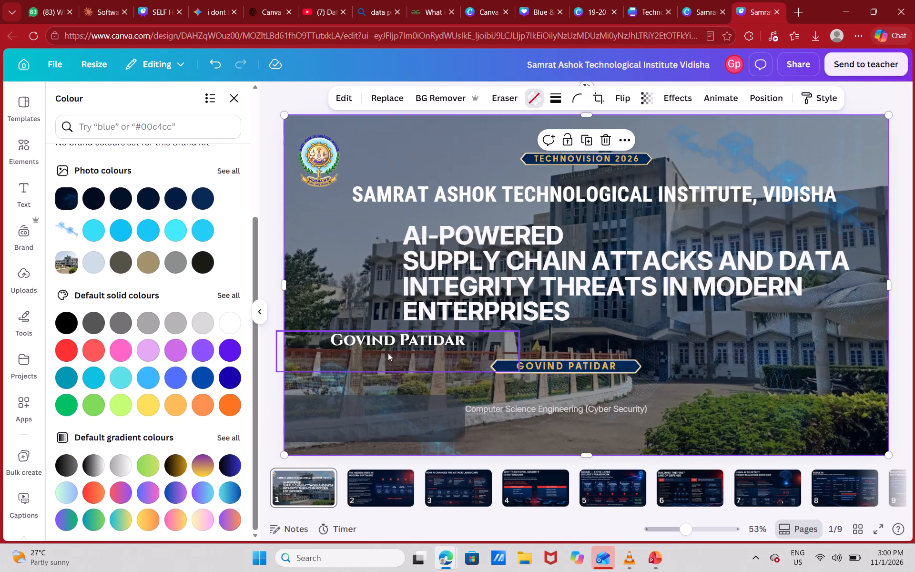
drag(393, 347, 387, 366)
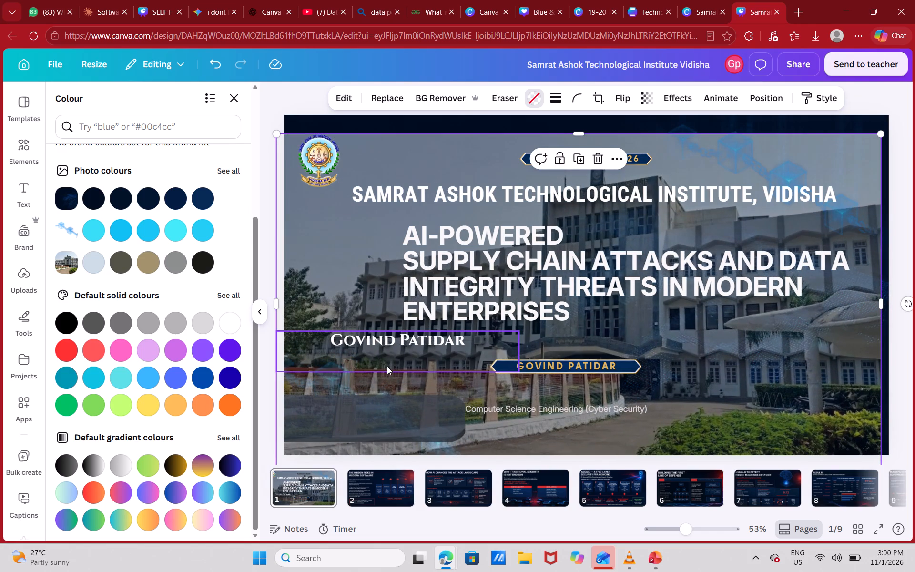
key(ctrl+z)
Lower the white presenter name text until it is level with the navy name banner.
click(405, 348)
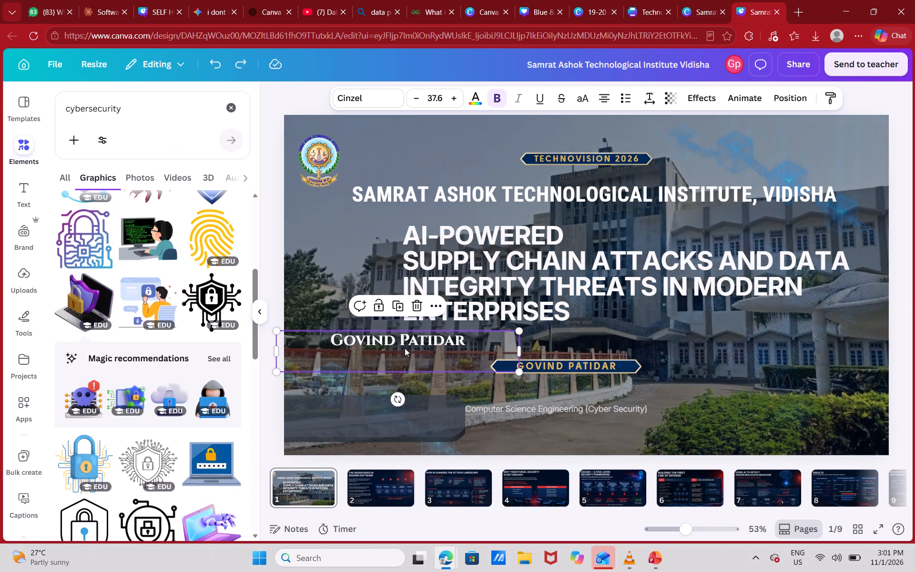
key(Down)
key(Down)
key(Down)
key(Down)
key(Down)
key(Down)
key(Down)
key(Down)
key(Down)
key(Down)
key(Down)
key(Down)
key(Down)
key(Down)
key(Down)
key(Down)
key(Down)
key(Down)
key(Down)
key(Down)
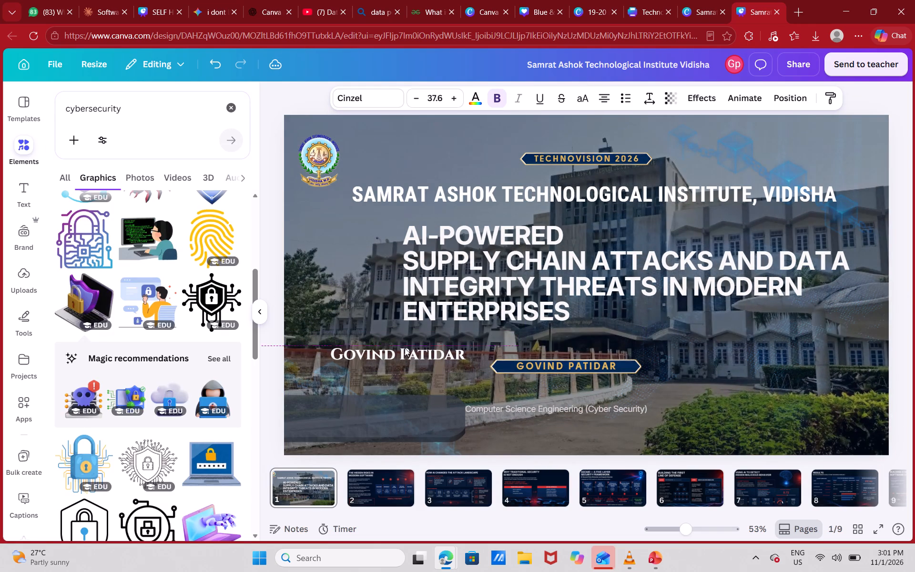
key(Down)
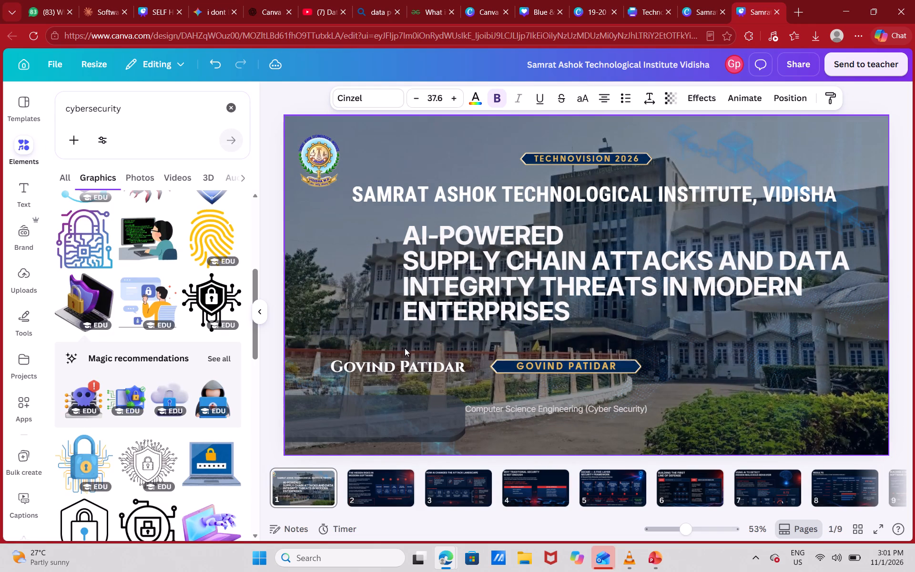
click(406, 360)
key(Down)
key(Down)
key(Down)
key(Down)
key(Down)
key(Down)
key(Down)
key(Down)
key(Down)
key(Down)
key(Down)
key(Down)
key(Down)
key(Down)
key(Down)
key(Down)
key(Down)
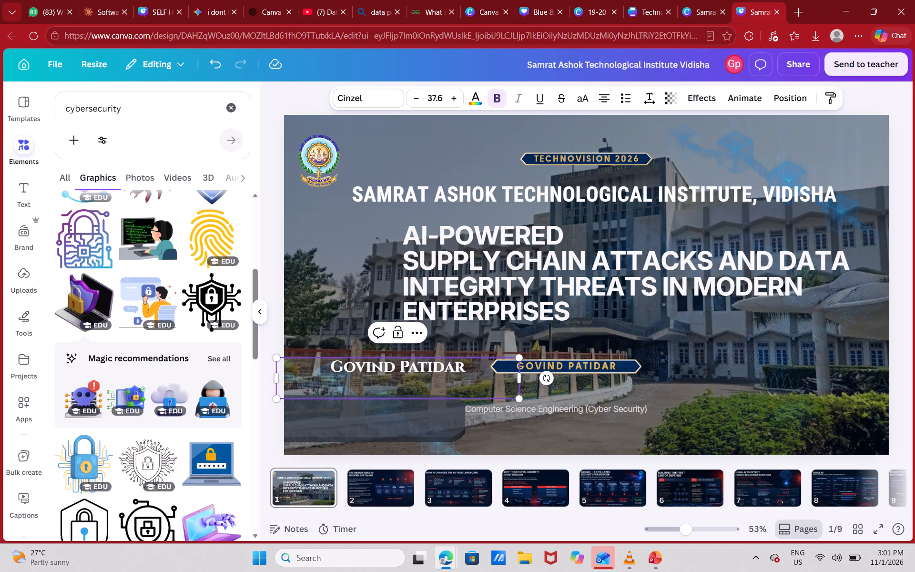
click(647, 390)
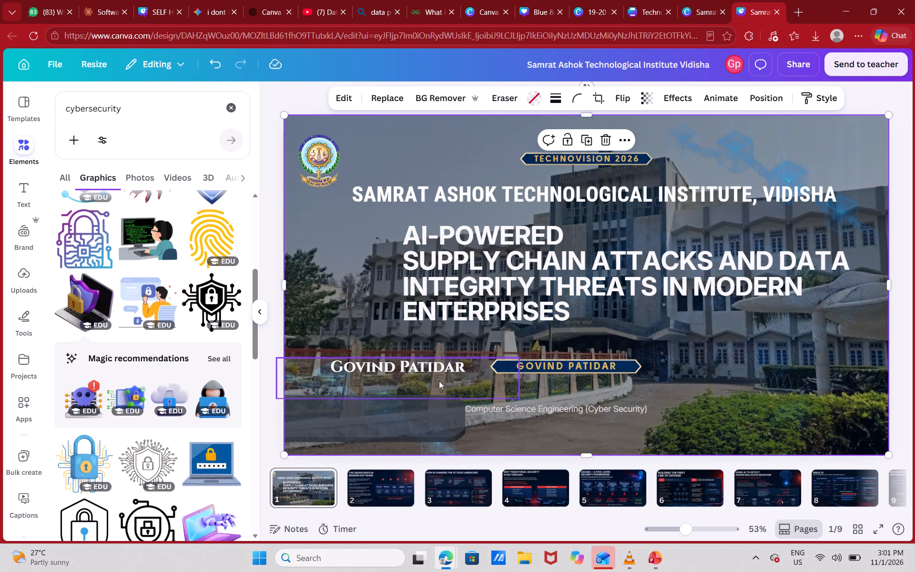
Move the white presenter name text down onto the dark shape and shift it left to fit within the shape.
click(439, 381)
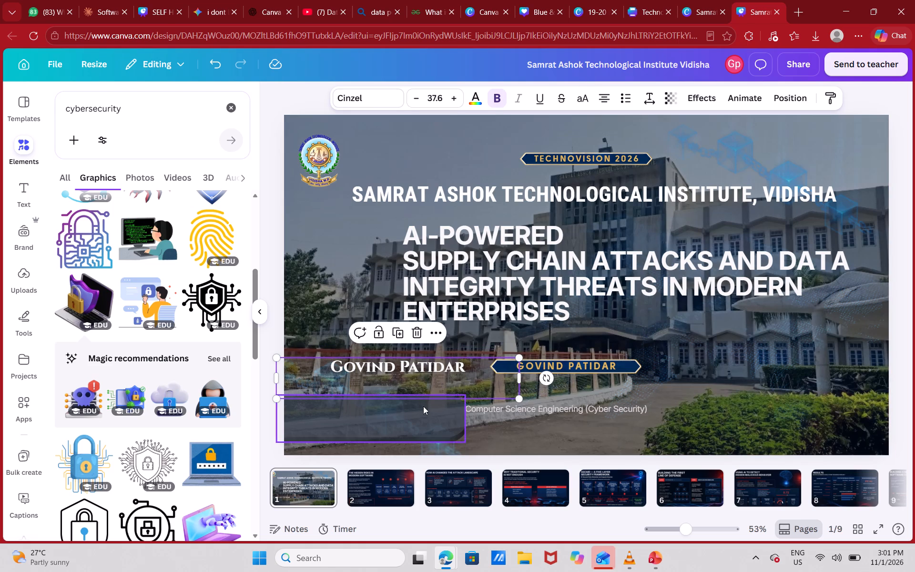
key(Down)
key(Down)
key(Down)
key(Down)
key(Down)
key(Down)
key(Down)
key(Down)
key(Down)
key(Down)
key(Down)
key(Down)
key(Down)
key(Down)
key(Down)
key(Down)
key(Down)
key(Down)
key(Down)
key(Down)
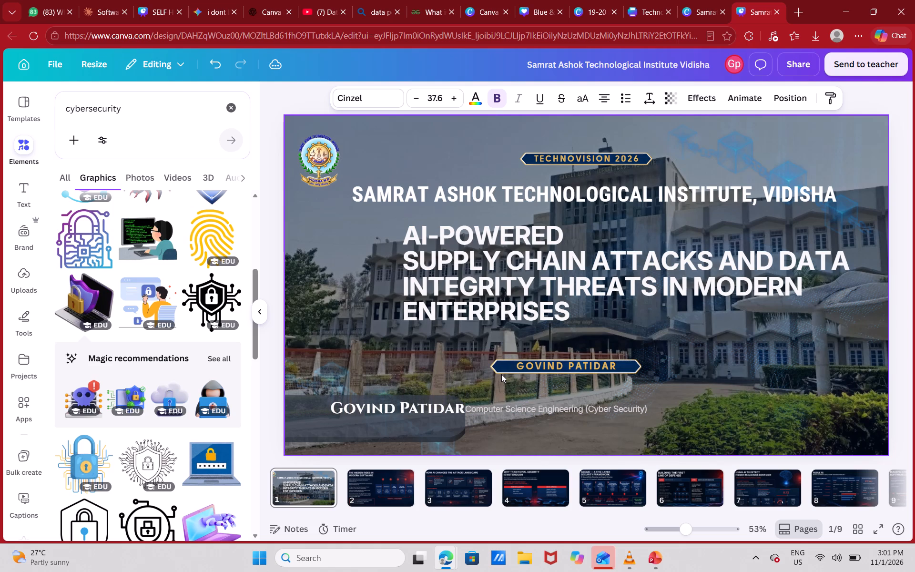
key(Left)
key(Left)
key(Left)
key(Left)
key(Left)
key(Left)
key(Left)
key(Left)
key(Left)
key(Left)
key(Left)
key(Left)
key(Left)
key(Left)
key(Left)
key(Left)
key(Left)
key(Left)
key(Left)
key(Left)
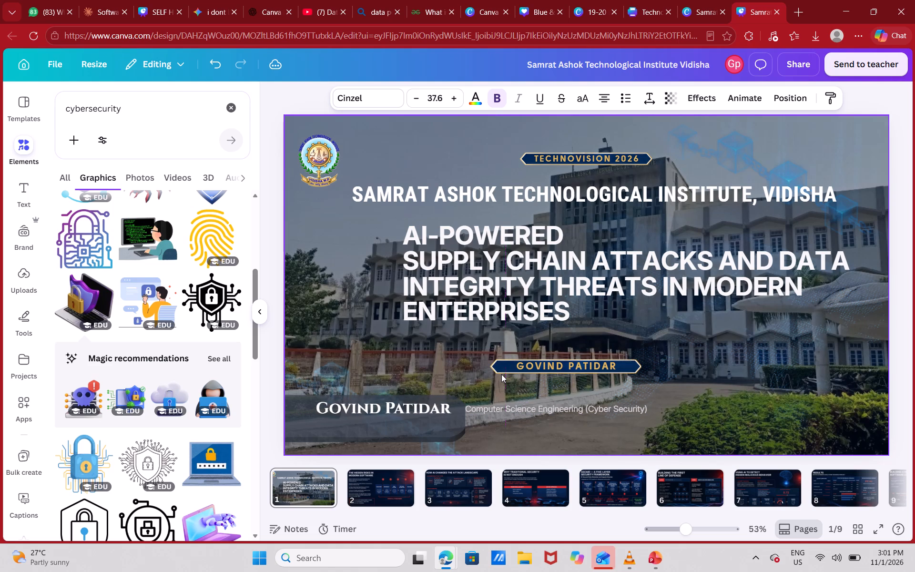
key(Up)
key(Up)
key(Up)
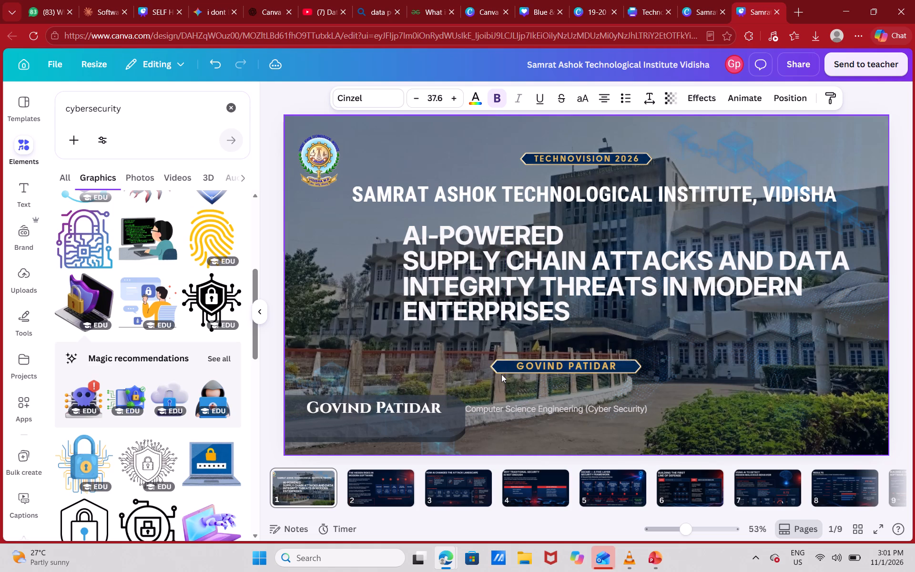
key(Up)
key(Up)
click(453, 422)
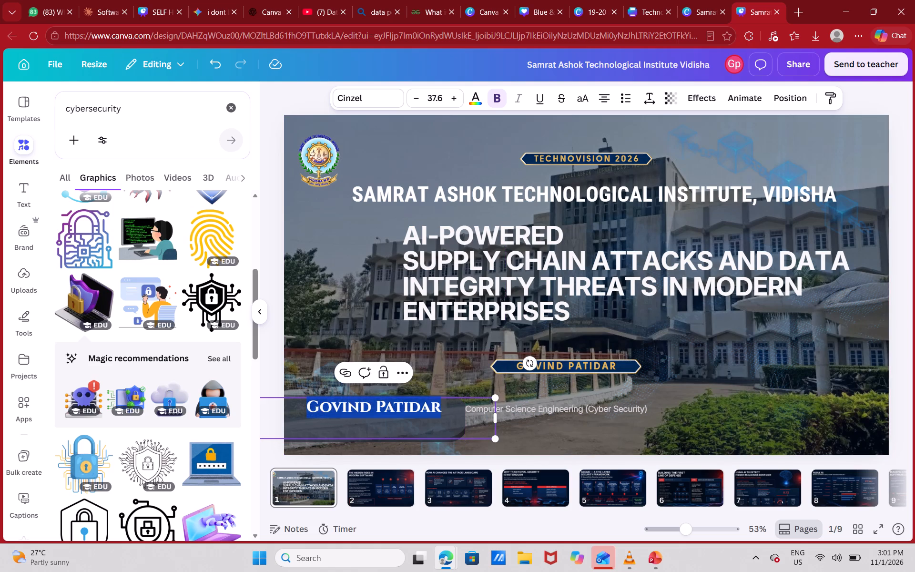
click(562, 419)
Narrow the presenter name's text box from its right edge so it ends inside the dark shape.
click(431, 414)
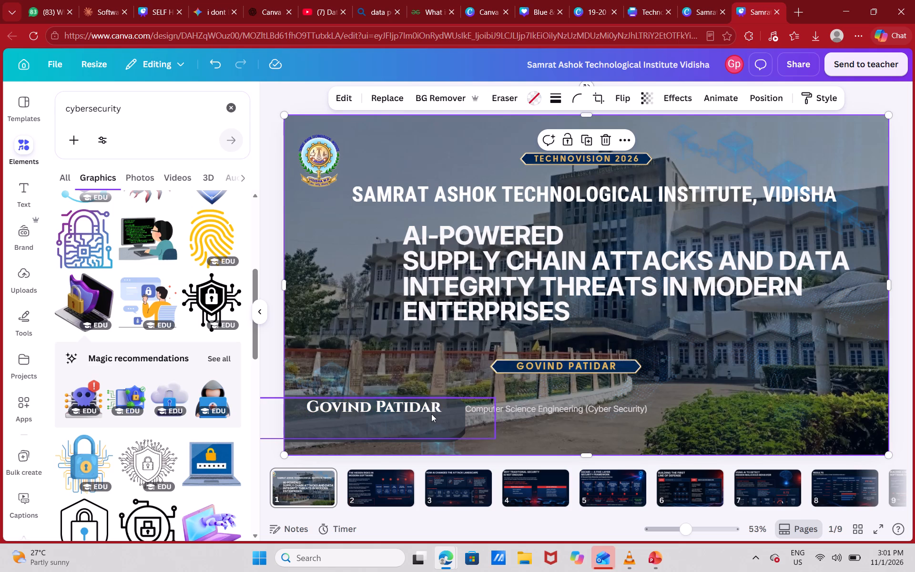
drag(498, 416, 497, 416)
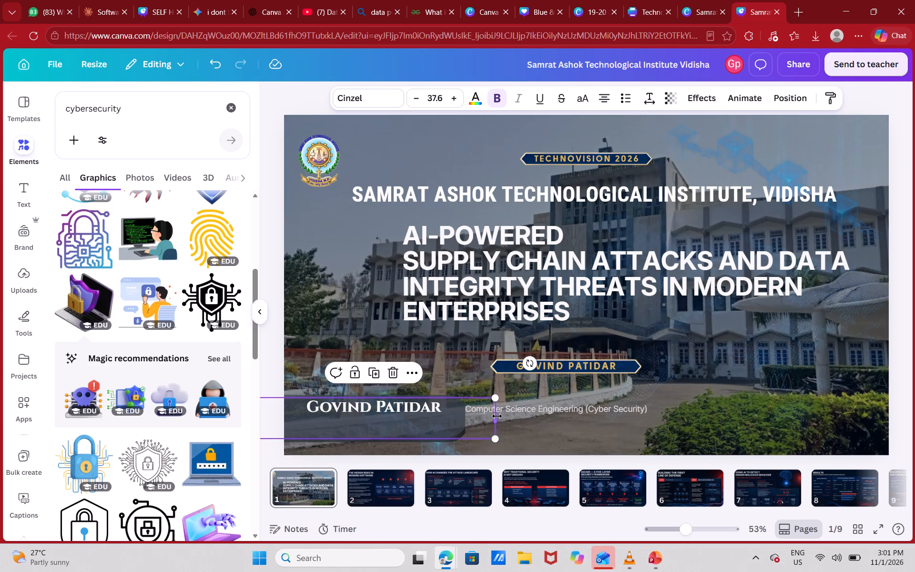
drag(497, 416, 432, 411)
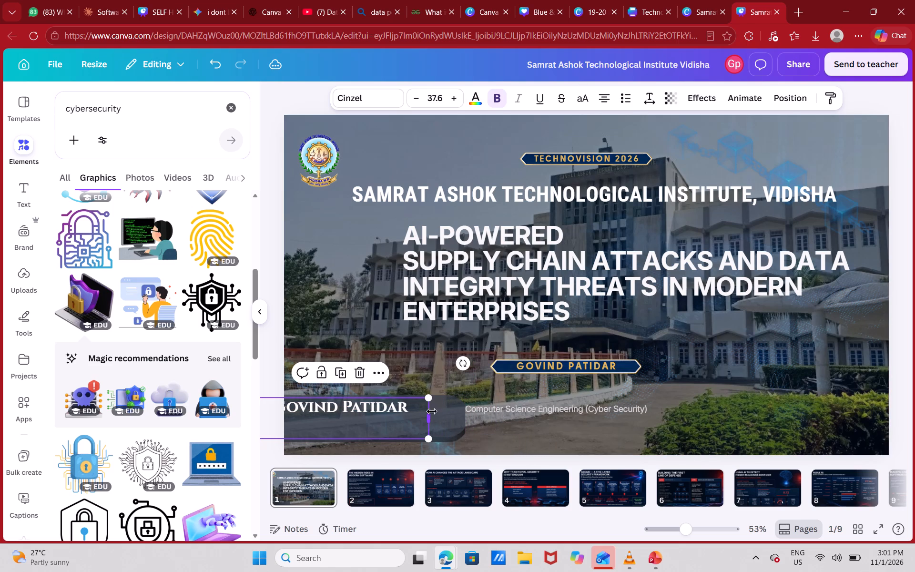
Widen the dark shape behind the presenter name slightly, extending its right edge over the start of the department line.
click(461, 418)
drag(468, 419, 478, 407)
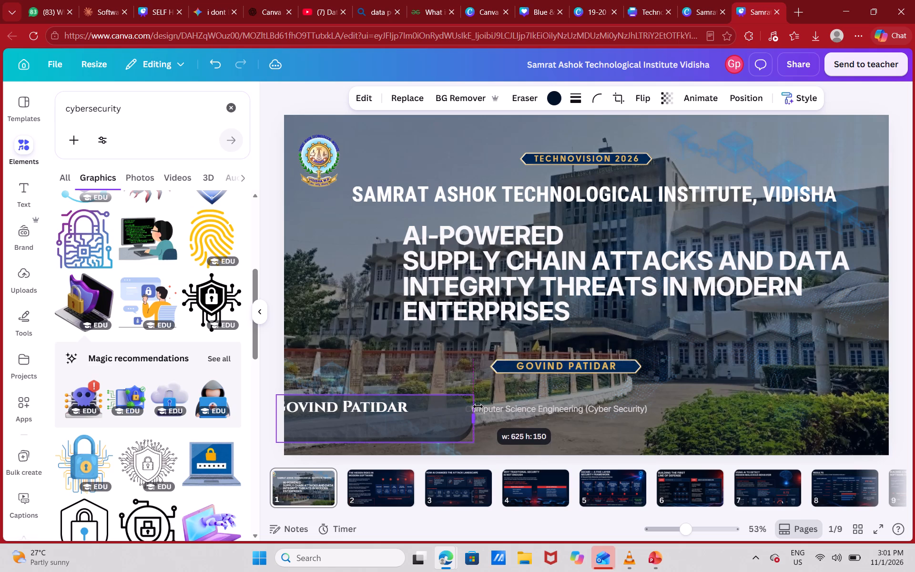
drag(478, 407, 484, 412)
click(540, 423)
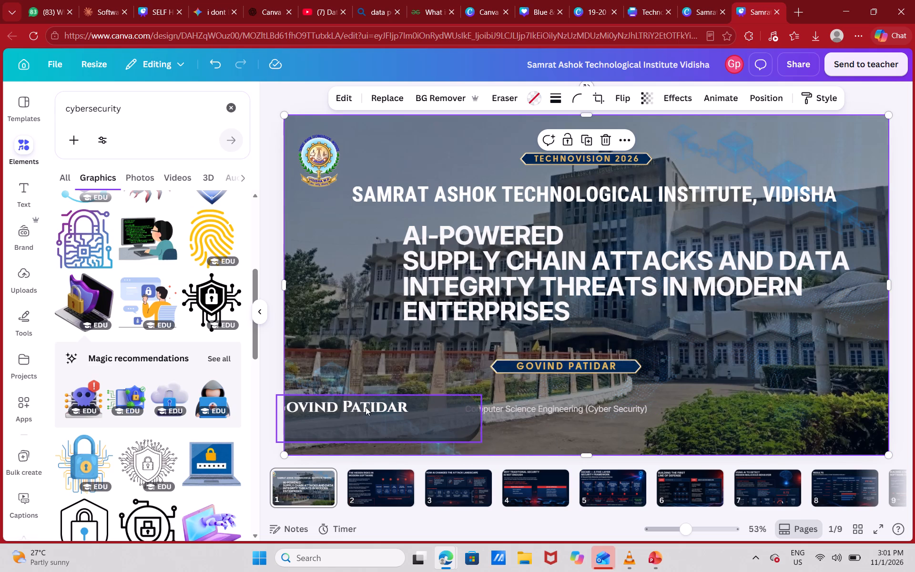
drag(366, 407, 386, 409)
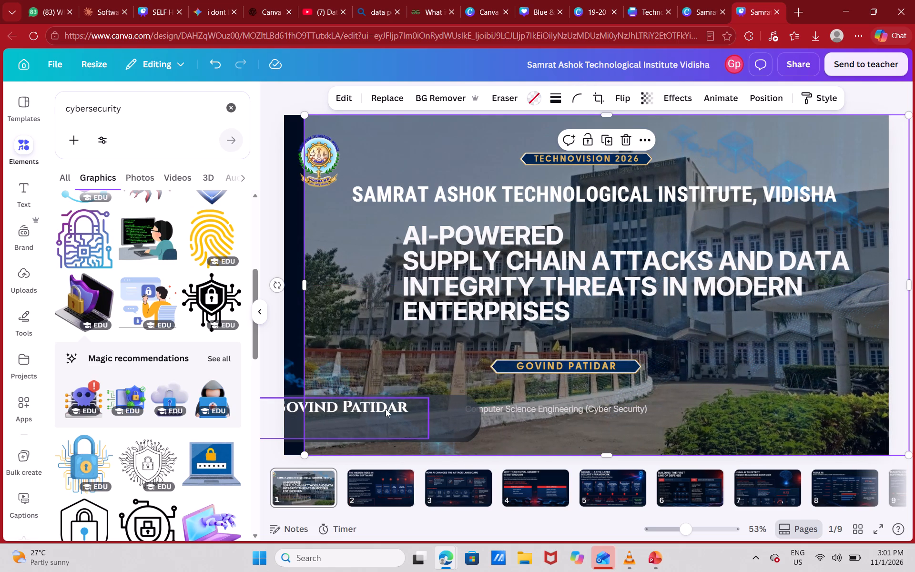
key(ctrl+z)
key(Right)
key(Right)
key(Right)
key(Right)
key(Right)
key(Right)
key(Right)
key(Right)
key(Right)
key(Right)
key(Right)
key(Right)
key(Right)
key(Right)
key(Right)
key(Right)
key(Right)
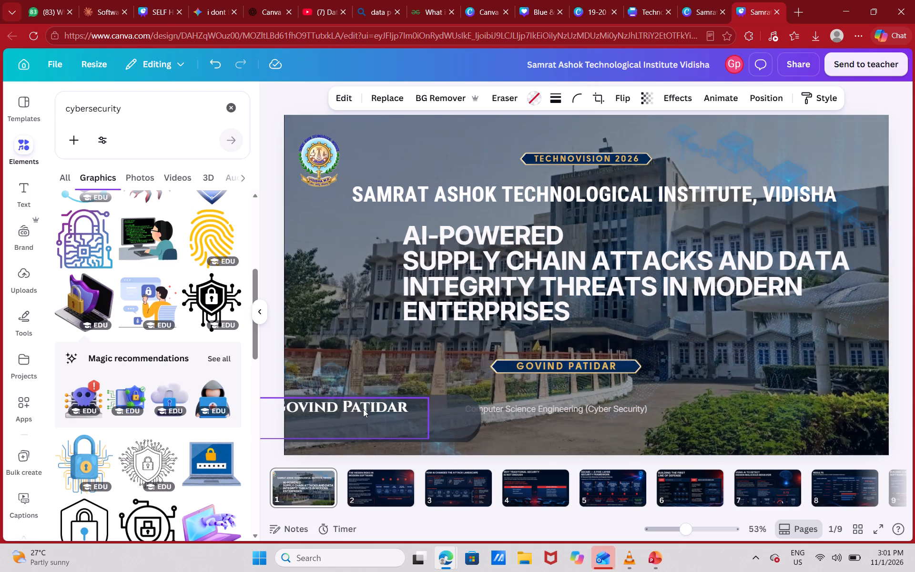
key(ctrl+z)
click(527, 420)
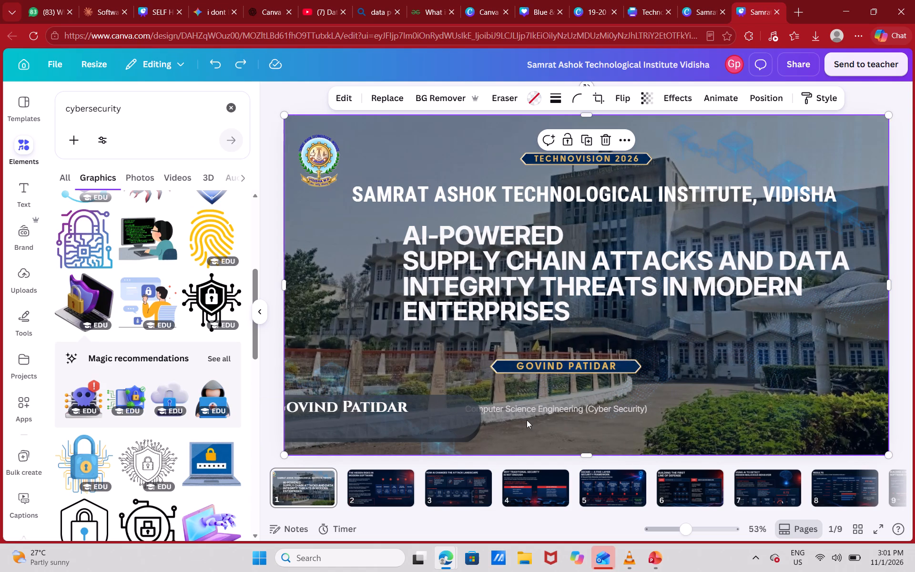
Nudge the white presenter name text right until it sits roughly centred within the dark shape.
click(365, 409)
key(Right)
key(Right)
key(Right)
key(Right)
key(Right)
key(Right)
key(Right)
key(Right)
key(Right)
key(Right)
key(Right)
key(Right)
key(Right)
key(Right)
key(Right)
key(Right)
key(Right)
key(Right)
key(Right)
key(Right)
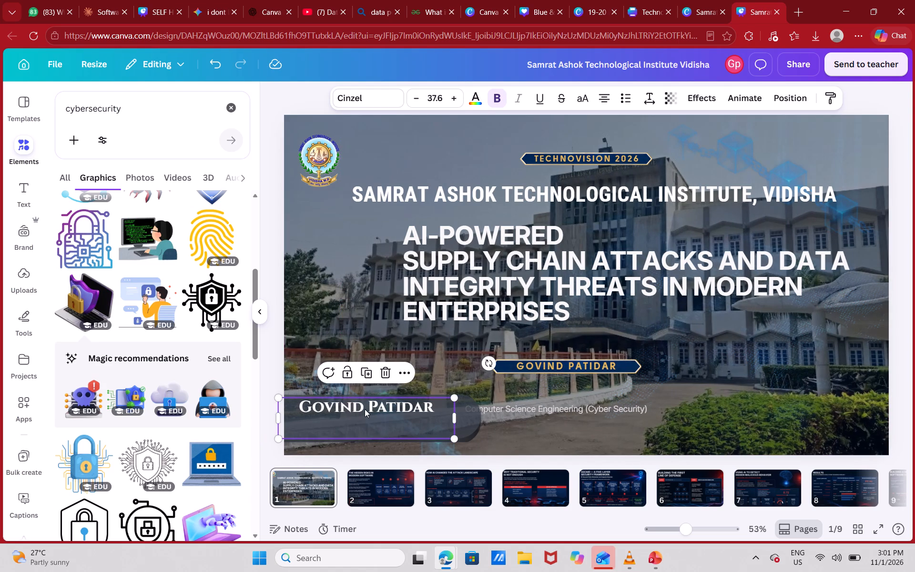
click(890, 111)
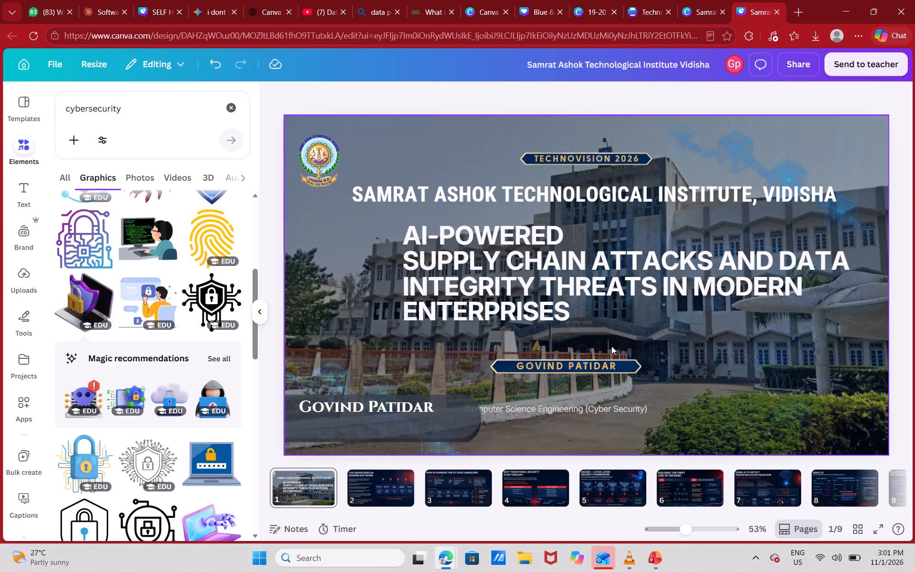
Delete the navy banner with the presenter's name below the paper title.
click(604, 362)
key(BackSpace)
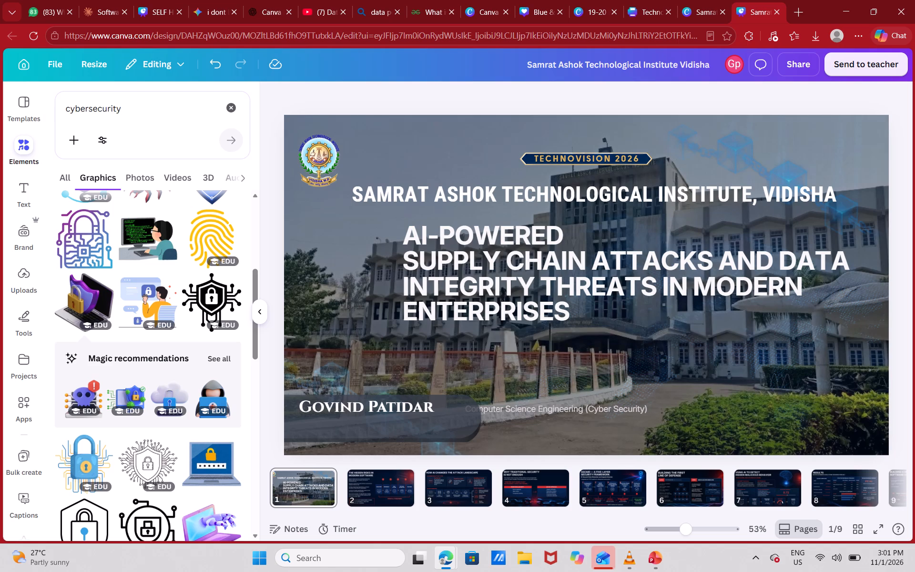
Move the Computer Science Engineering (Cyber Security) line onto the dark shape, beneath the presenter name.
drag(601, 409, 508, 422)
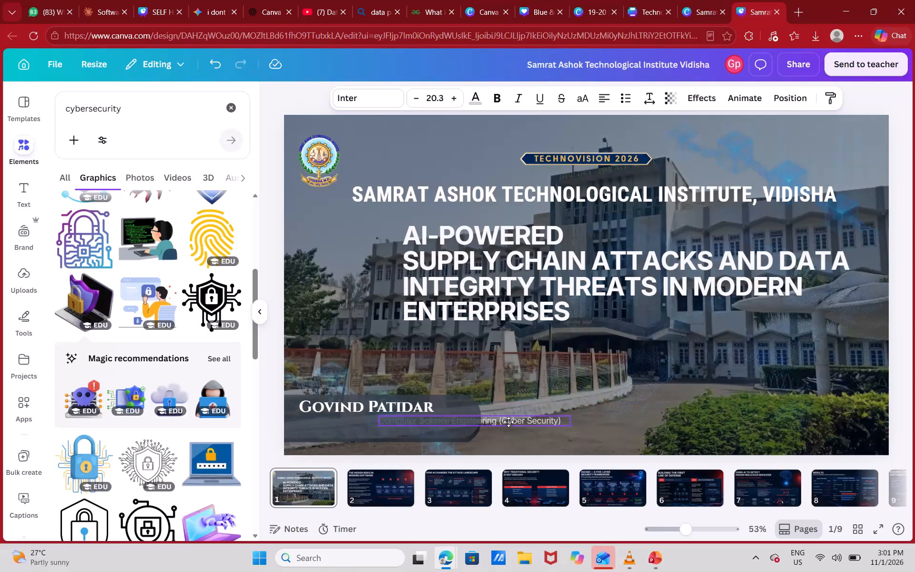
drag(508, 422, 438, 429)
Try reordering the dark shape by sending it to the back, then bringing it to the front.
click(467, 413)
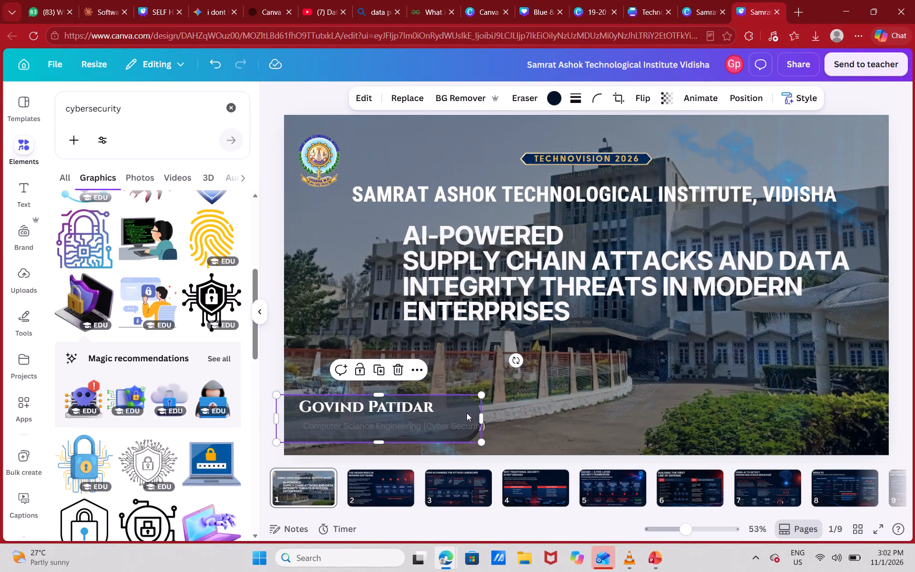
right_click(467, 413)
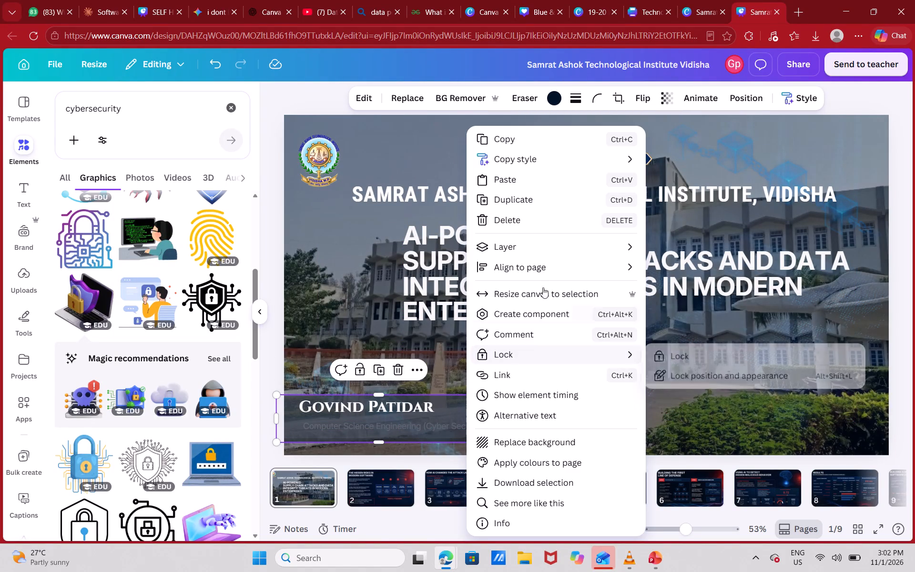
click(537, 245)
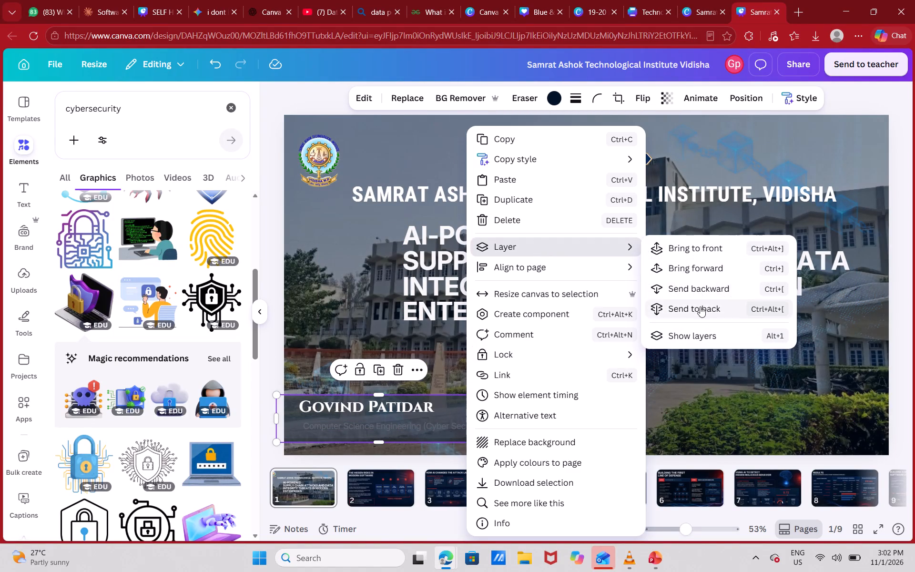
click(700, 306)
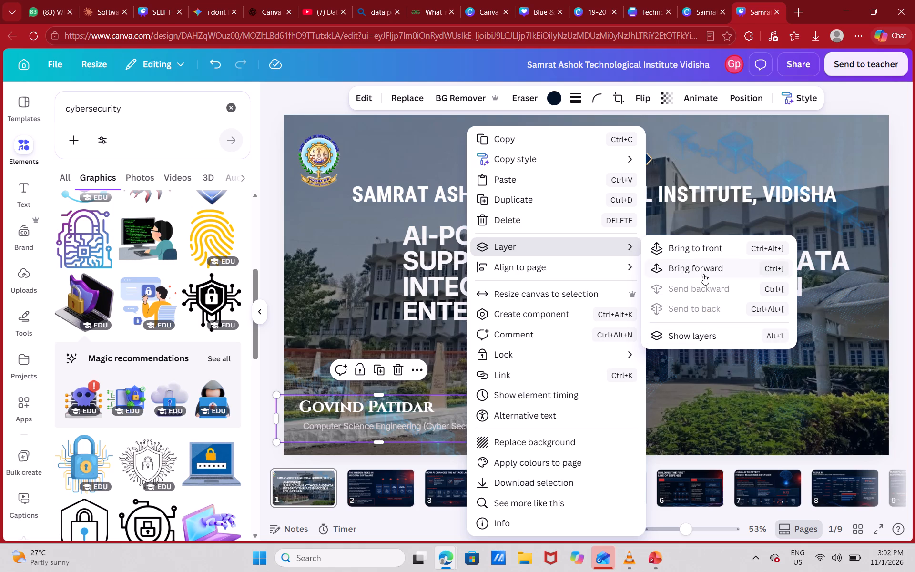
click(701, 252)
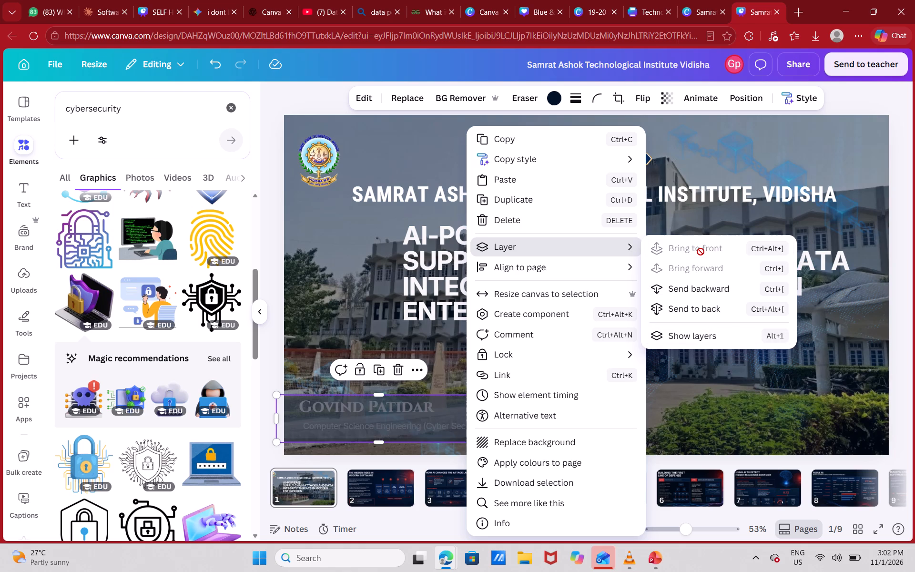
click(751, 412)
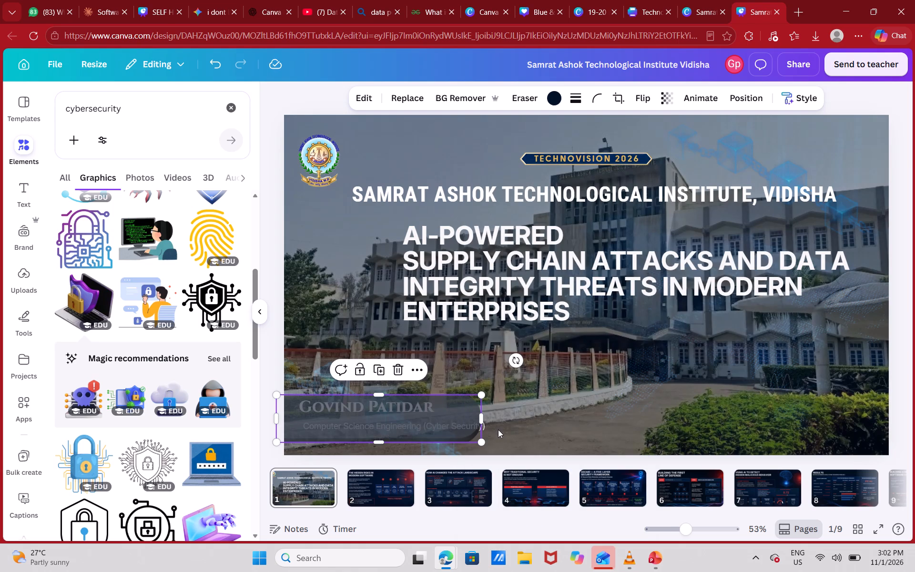
Move the department line partly off the dark shape and bring it forward in the layer order, above the shape.
drag(487, 429, 514, 426)
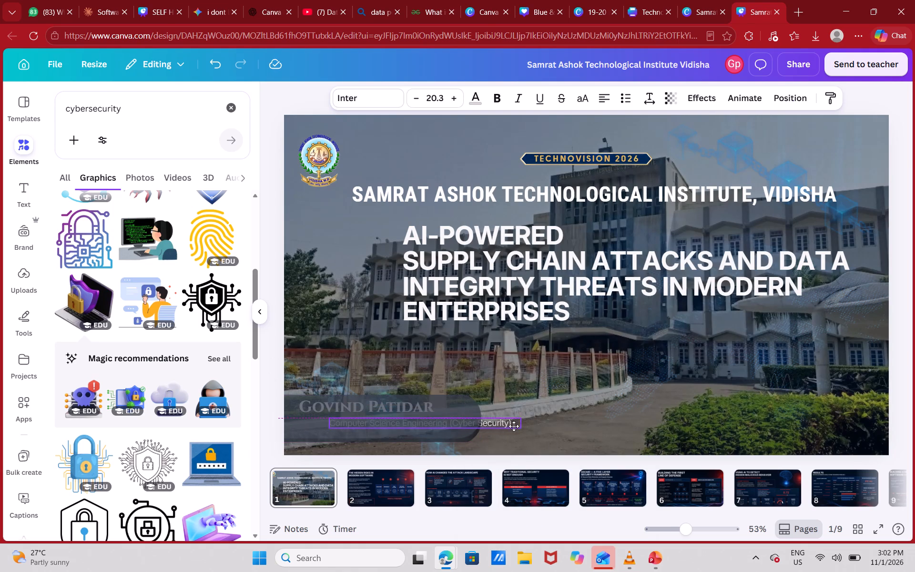
drag(514, 426, 572, 437)
right_click(572, 437)
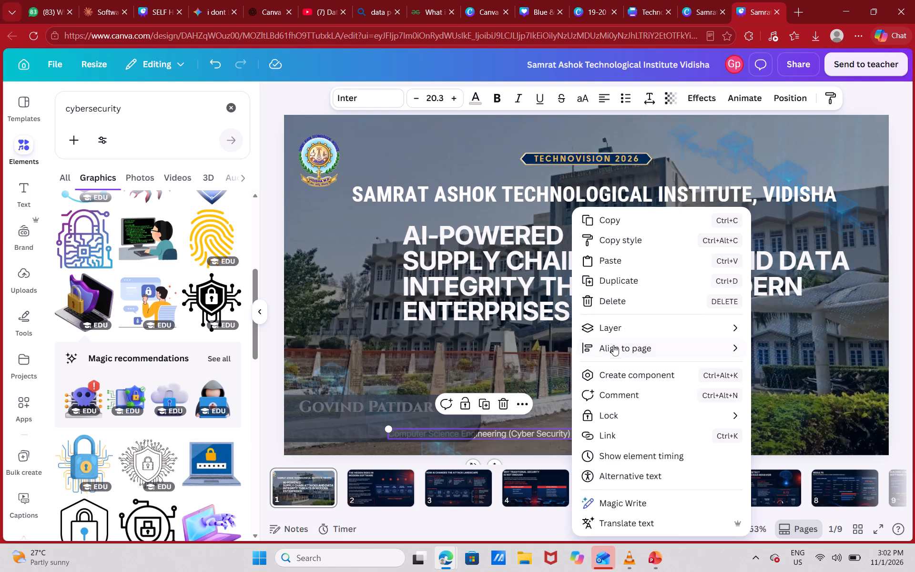
click(634, 323)
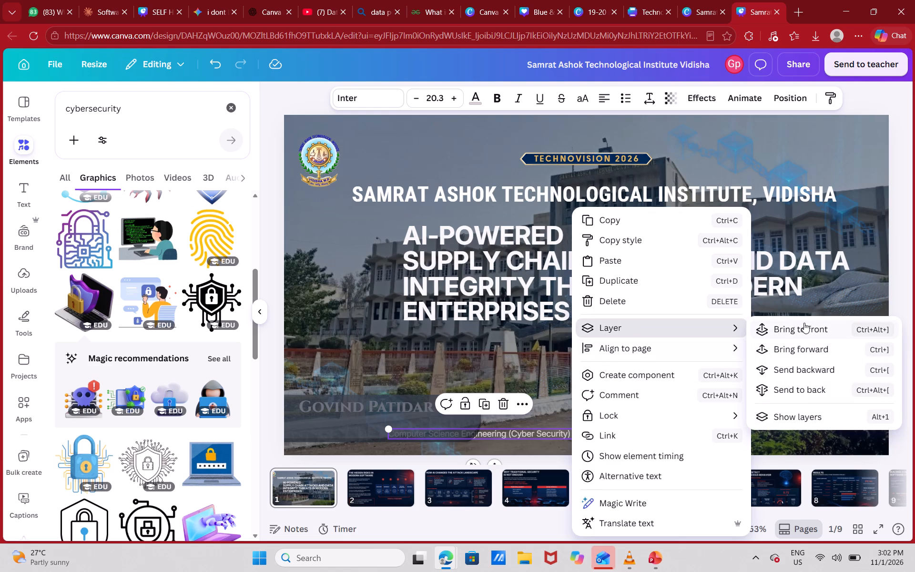
click(807, 347)
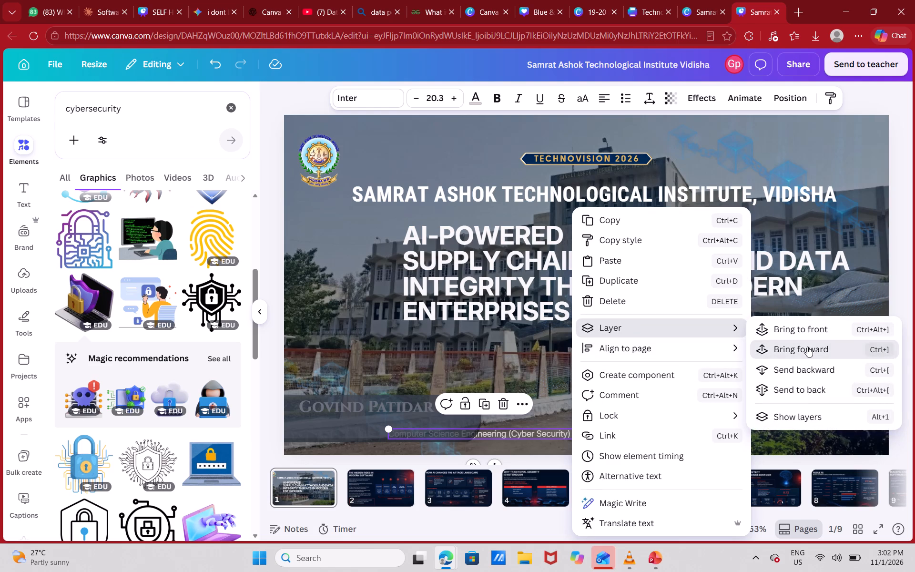
click(807, 347)
click(807, 347)
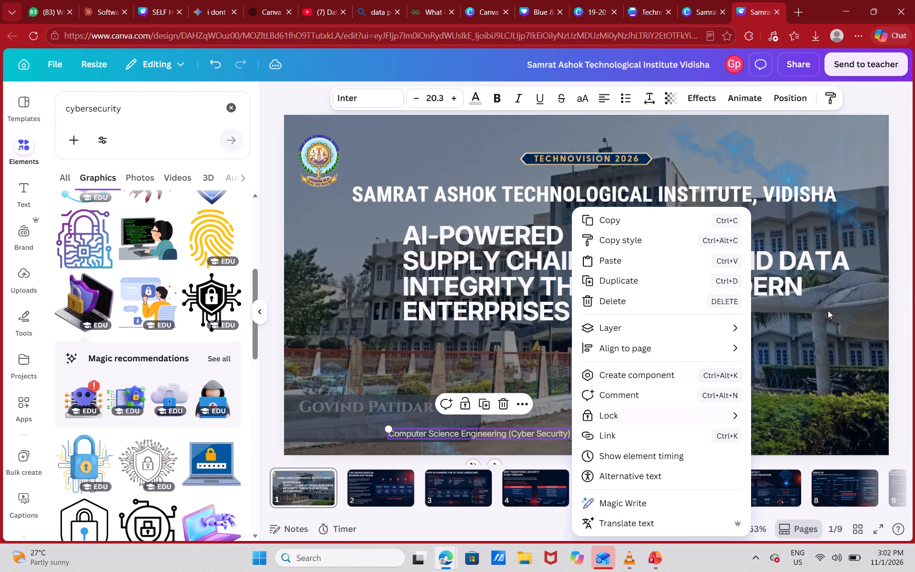
click(898, 279)
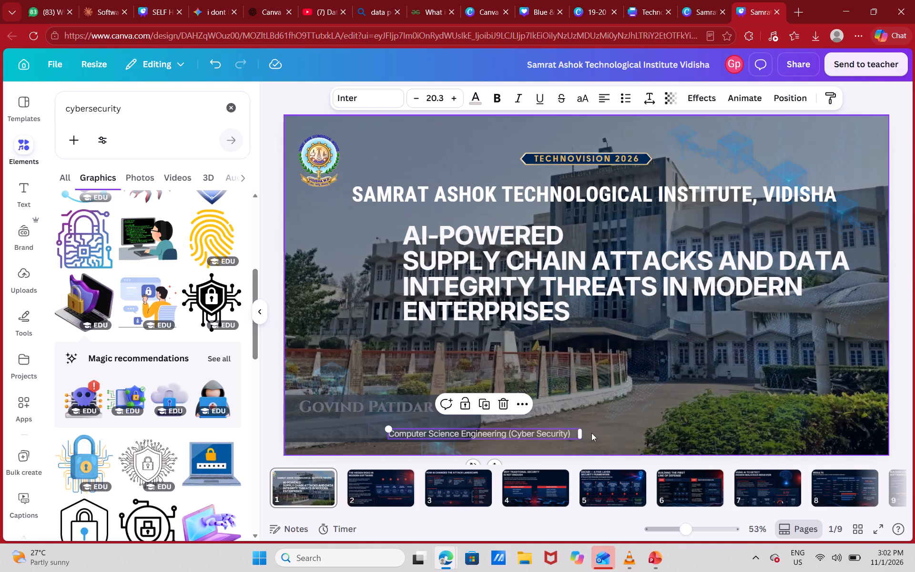
Move the department line back onto the dark shape, directly beneath the presenter name, starting at the slide's left edge.
drag(569, 434, 487, 427)
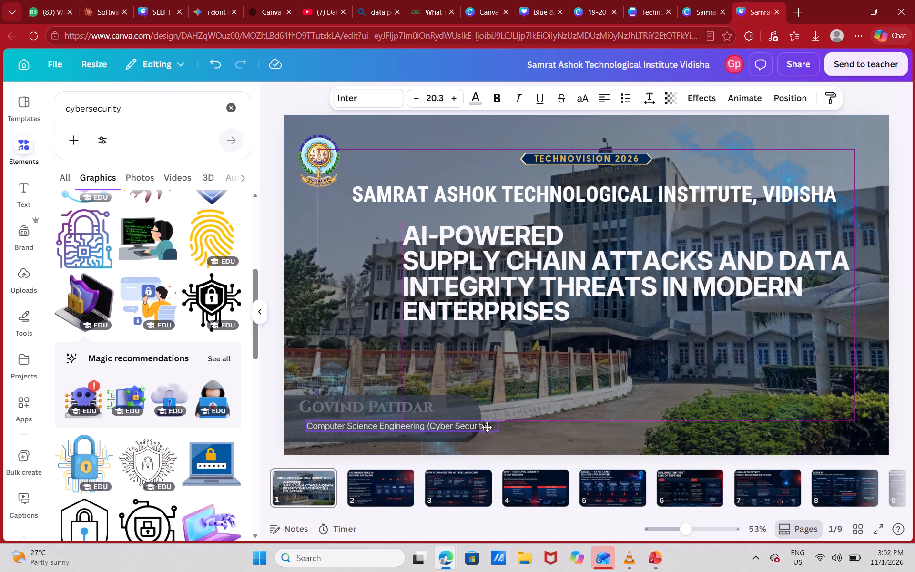
drag(487, 427, 467, 428)
Send the dark shape backward one layer so it lies behind the presenter name.
click(457, 406)
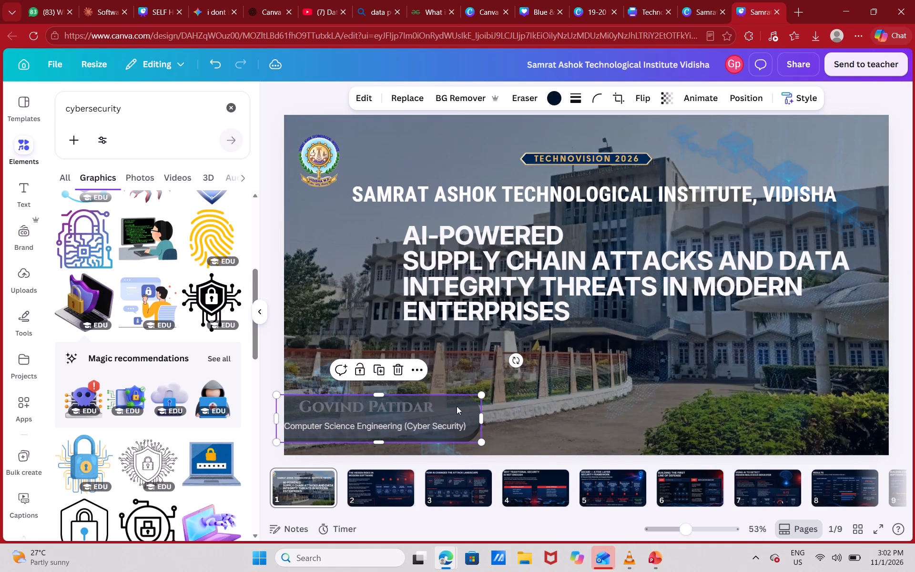
right_click(457, 406)
click(540, 252)
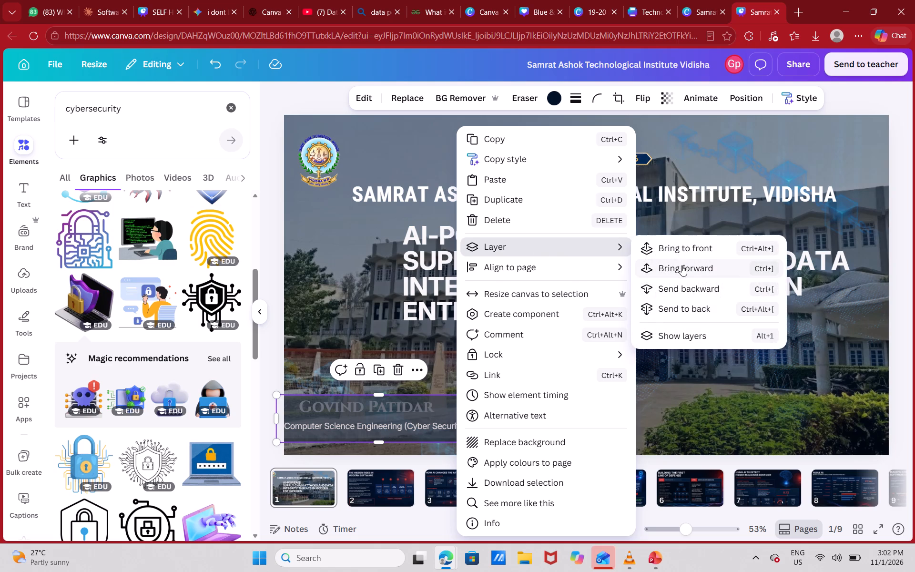
click(681, 285)
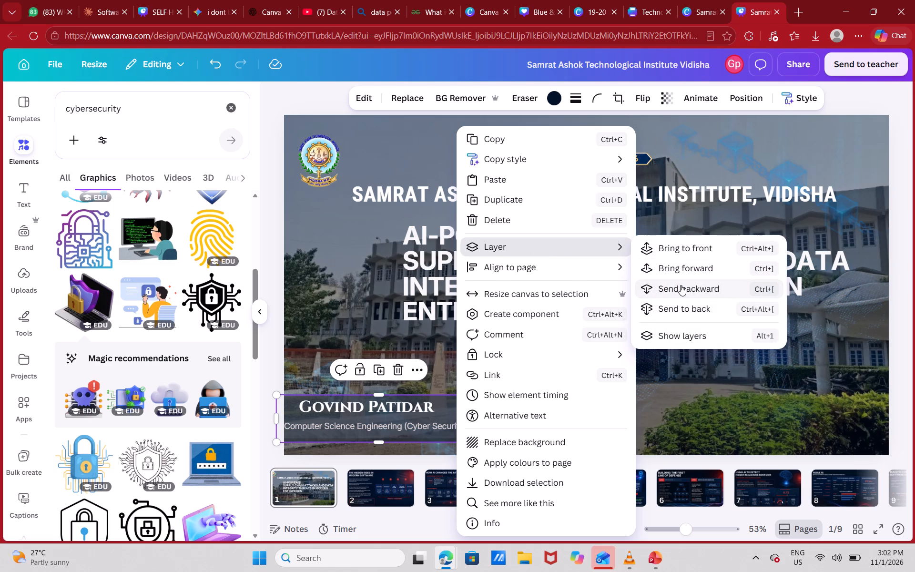
double_click(905, 191)
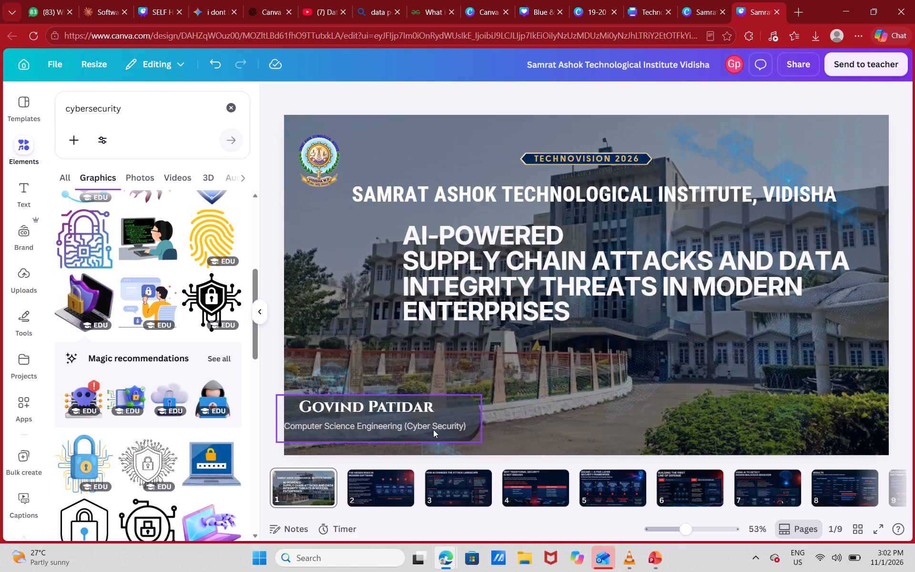
Reduce the department line's font size to 18.3.
click(432, 423)
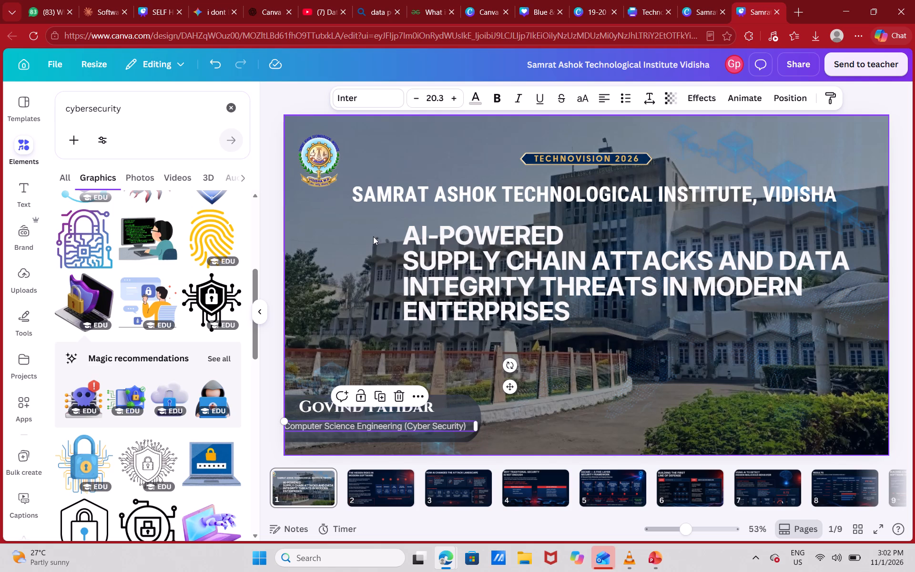
click(411, 102)
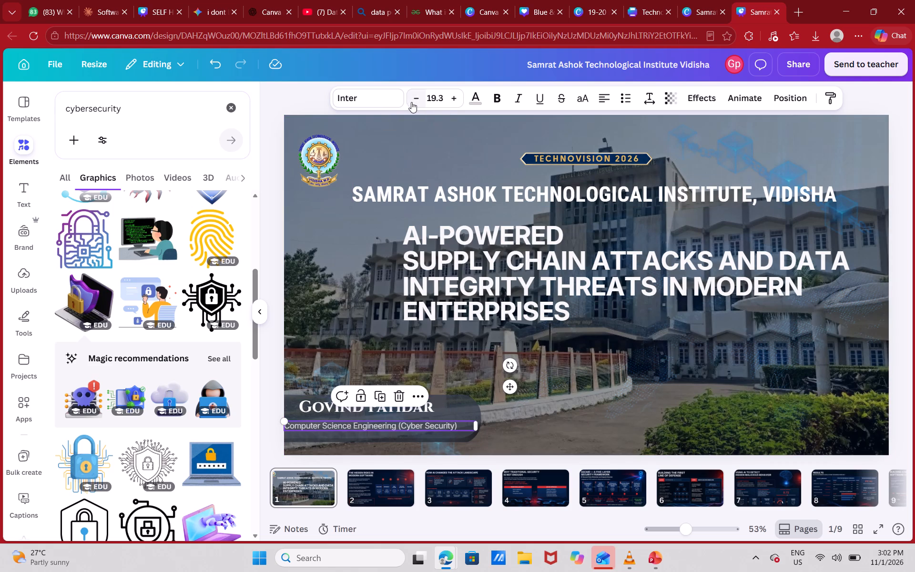
click(411, 102)
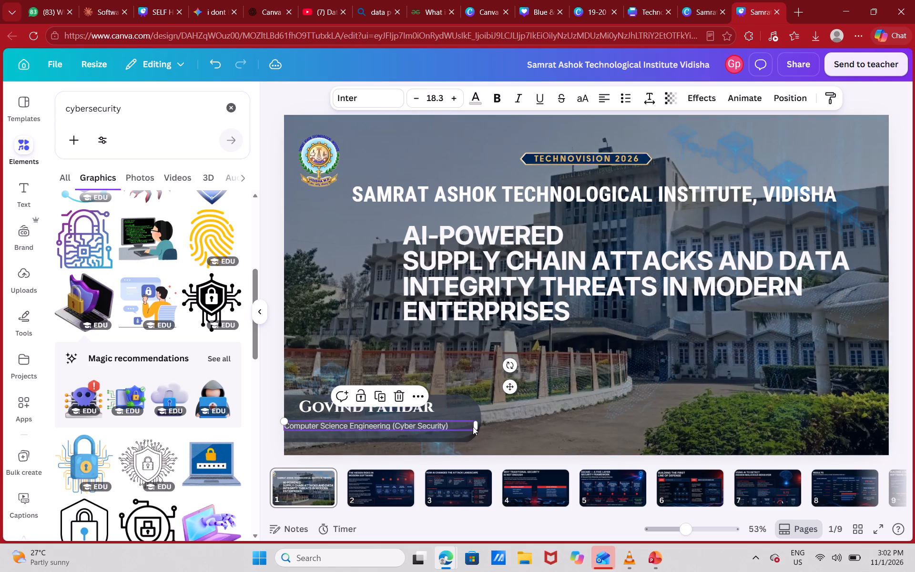
Narrow the department line's text box from its right edge so it closely fits the text.
click(477, 420)
drag(477, 425, 458, 425)
Nudge the department line slightly right so it sits beneath the presenter name with a margin inside the dark shape.
key(Right)
key(Right)
key(Right)
key(Right)
key(Right)
key(Right)
key(Right)
key(Right)
key(Right)
key(Right)
key(Right)
key(Right)
key(Right)
key(Right)
key(Right)
key(Right)
key(Right)
key(Right)
key(Right)
key(Right)
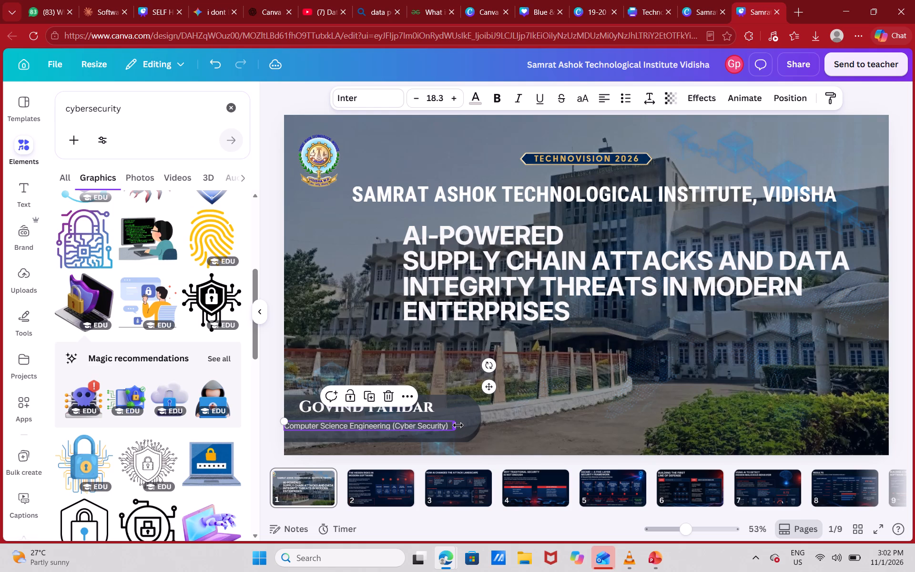
key(Right)
key(Right)
key(Right)
key(Right)
key(Right)
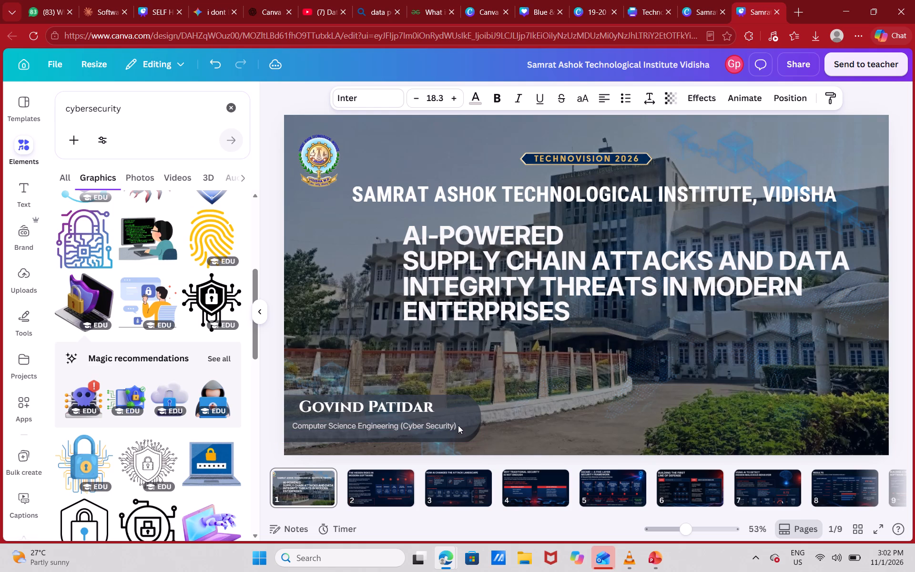
click(651, 403)
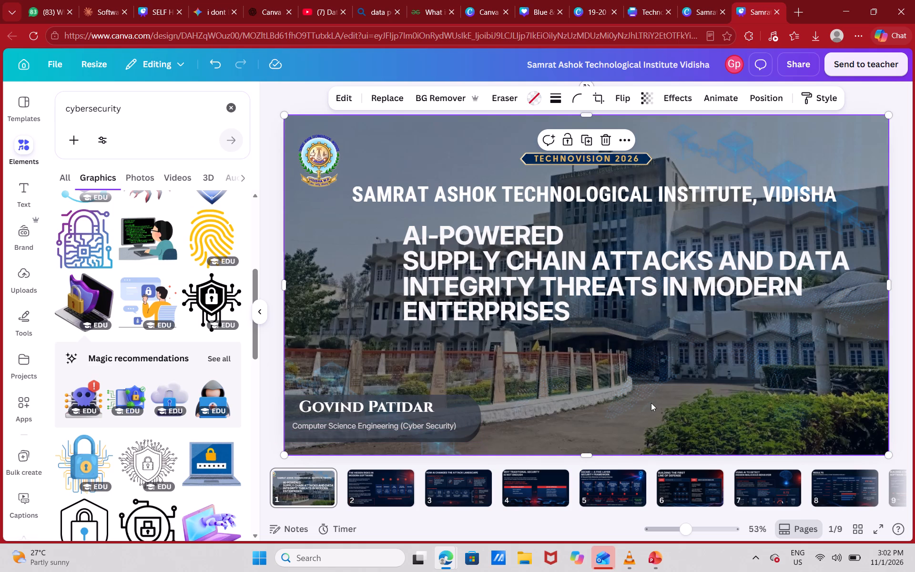
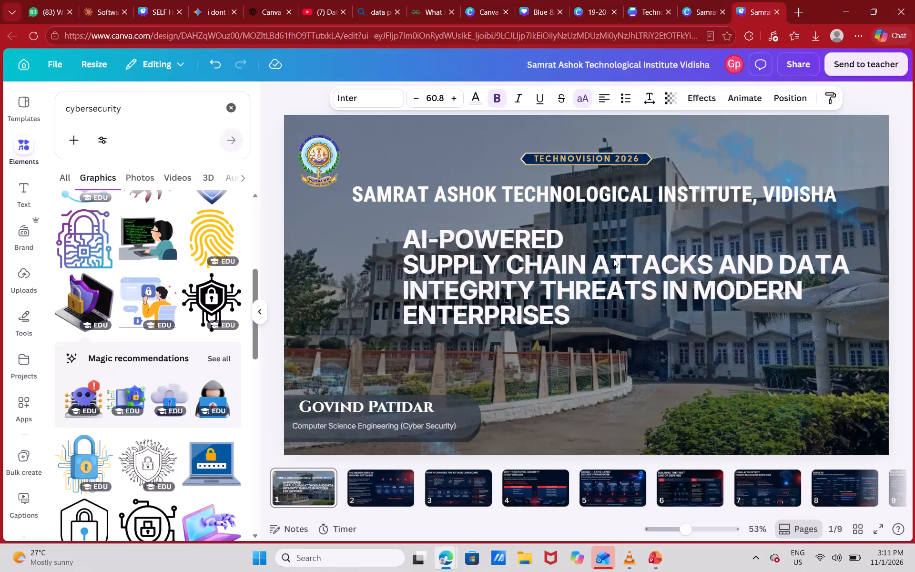
Shift the paper title slightly lower on the cover, farther below the institute heading.
key(Down)
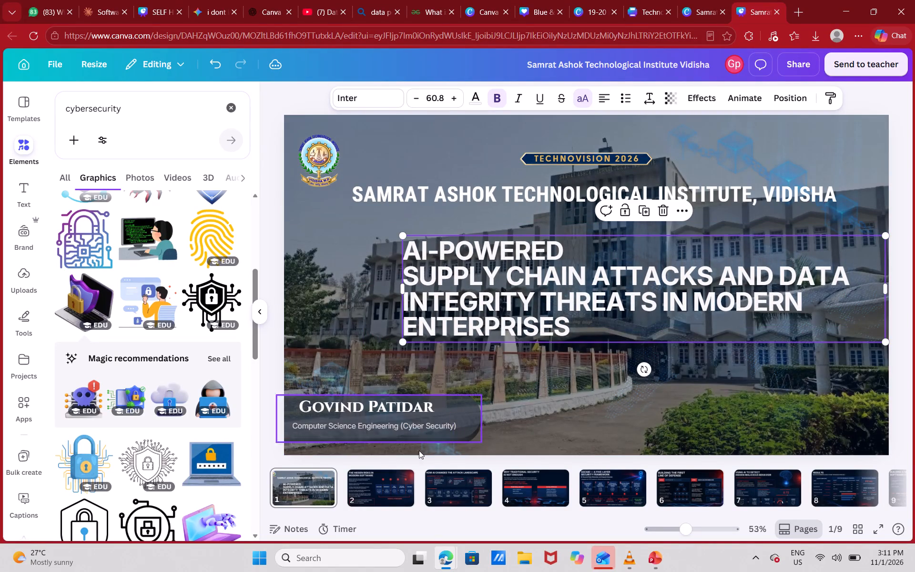
Review slides 2 to 6 of the presentation, checking their text and diagrams, and return to slide 2 for closer inspection.
click(382, 478)
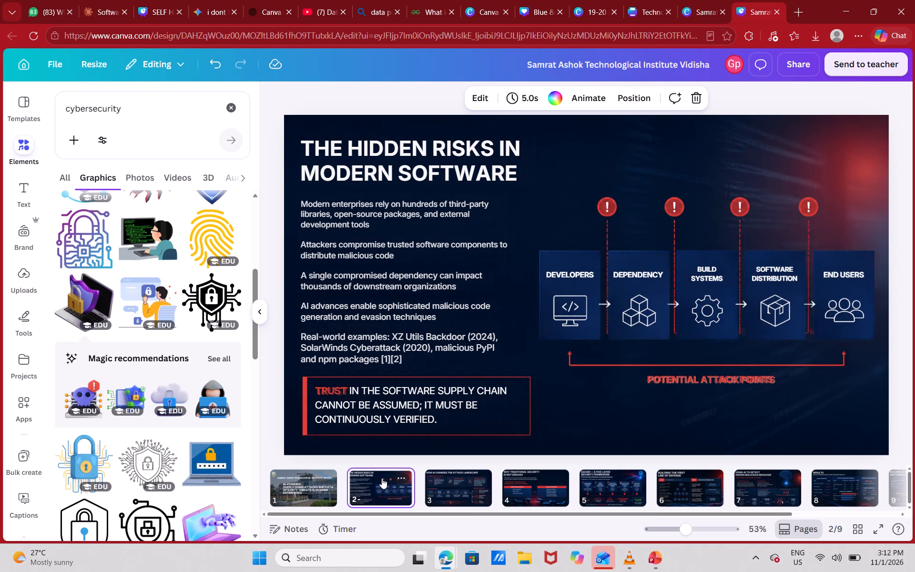
click(449, 484)
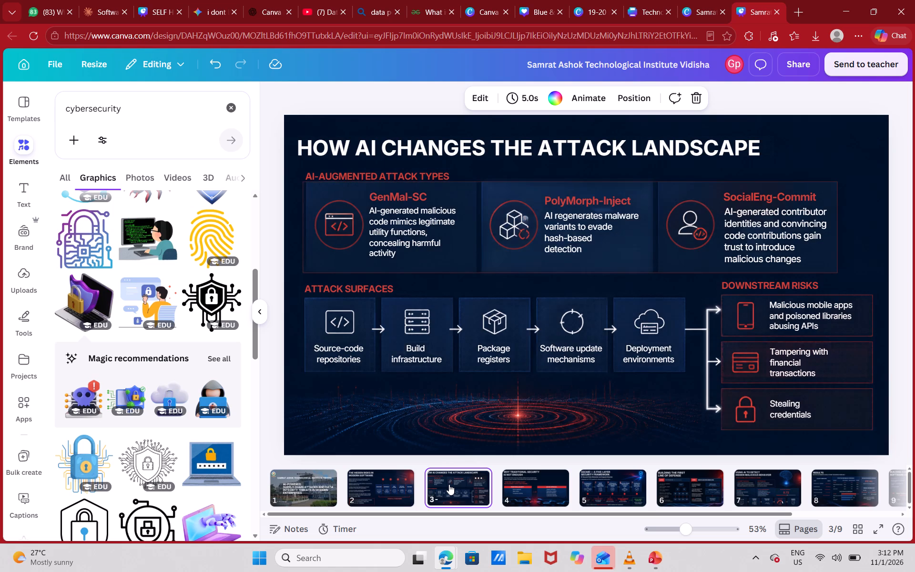
click(522, 492)
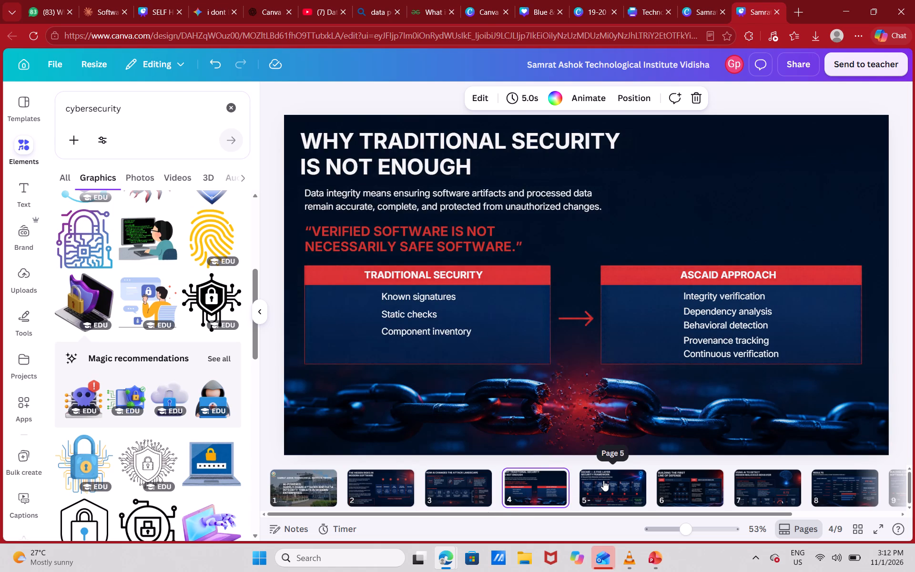
click(603, 480)
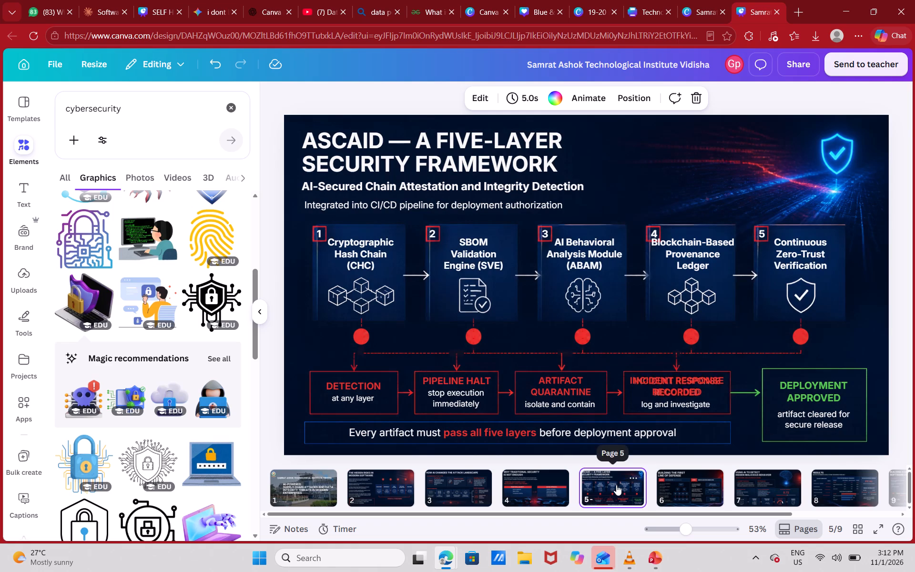
click(616, 485)
click(616, 485)
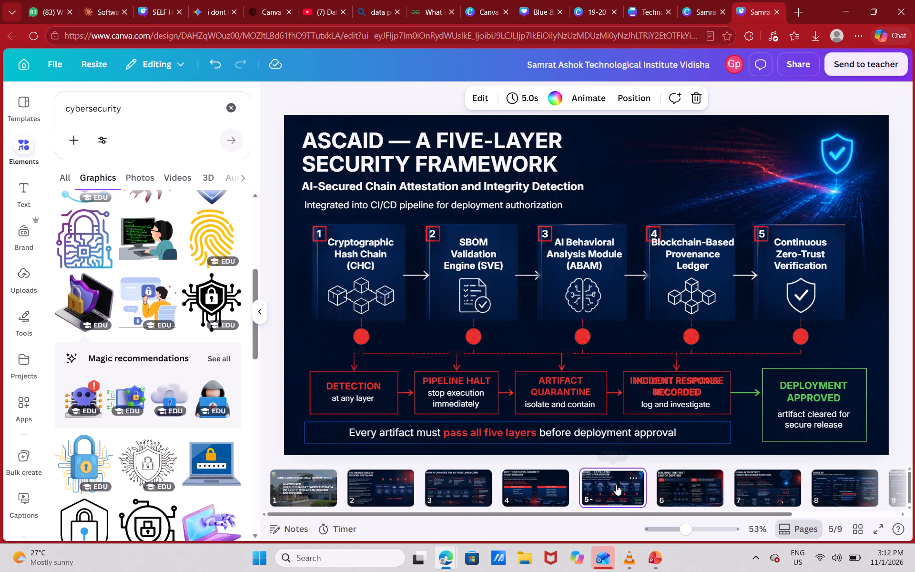
click(616, 485)
click(616, 485)
click(679, 487)
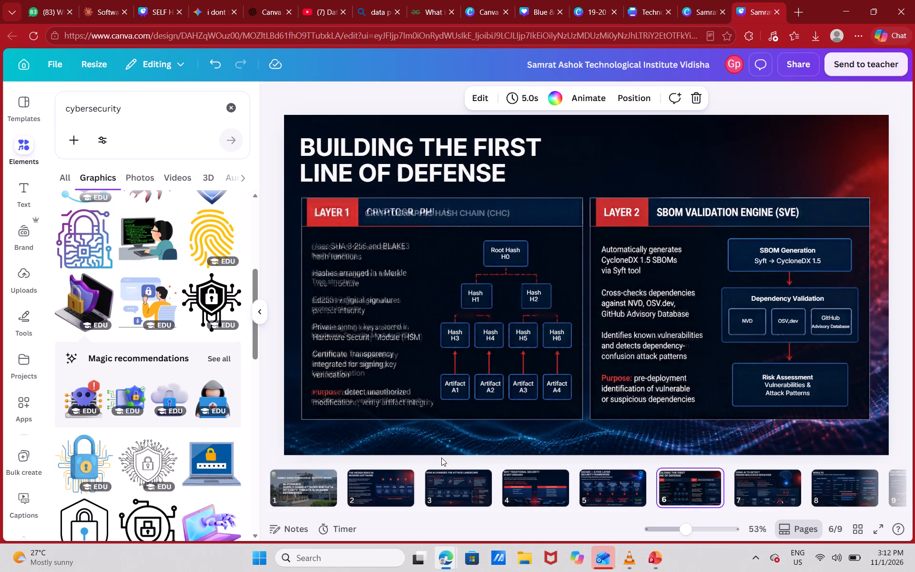
click(375, 477)
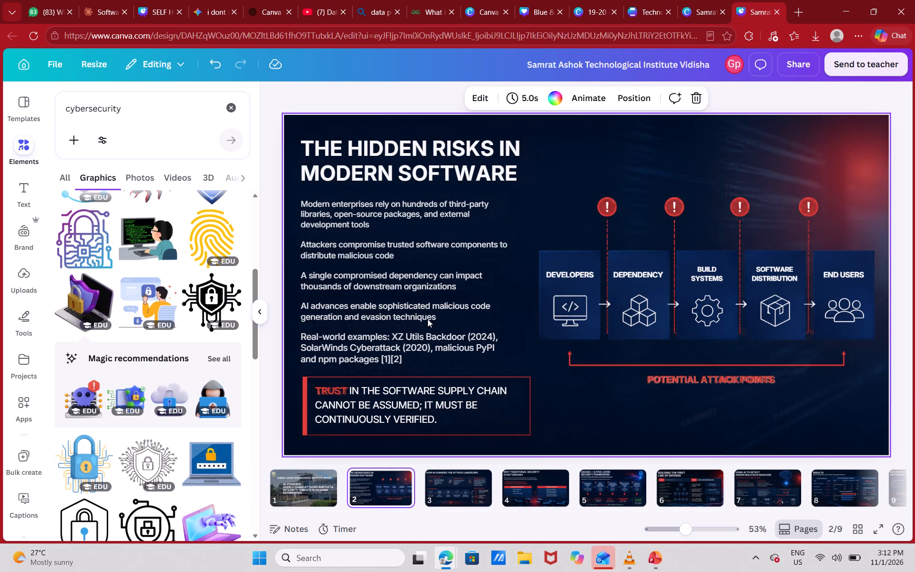
click(427, 319)
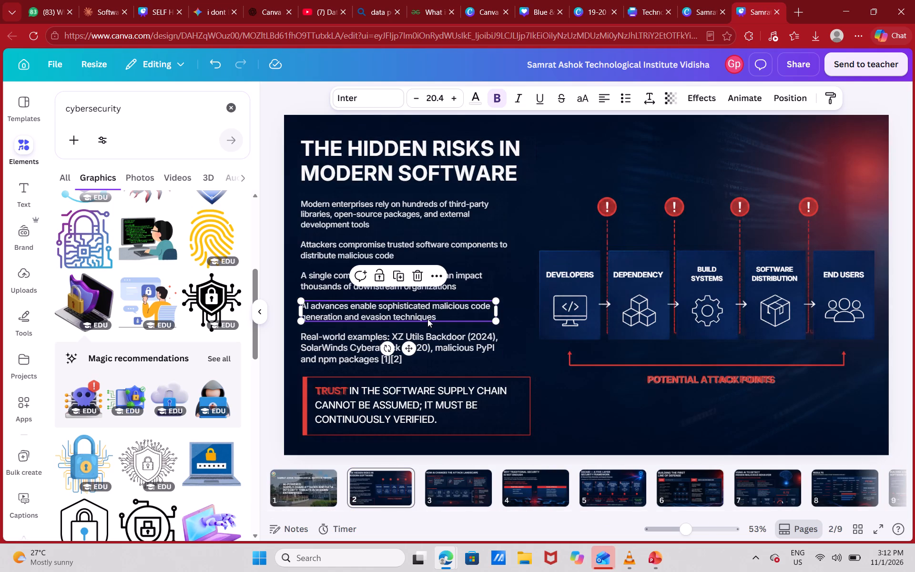
click(539, 168)
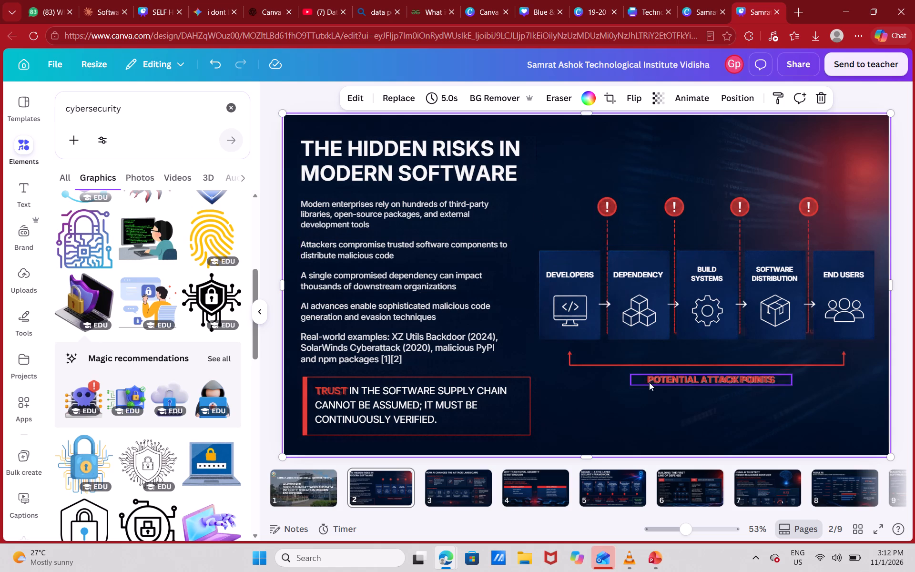
Switch to PowerPoint and examine the first two slides of the Data Integrity and Security presentation for comparison.
click(660, 553)
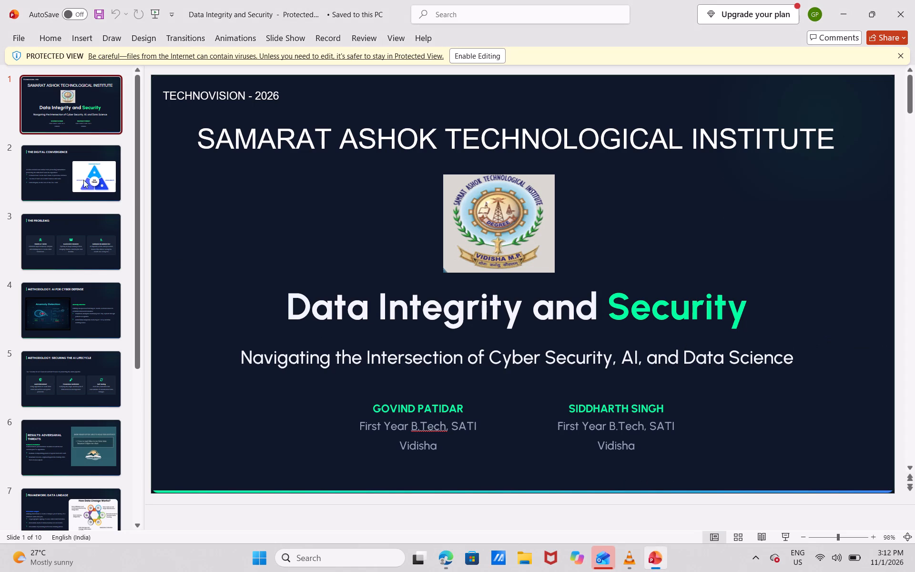
click(46, 169)
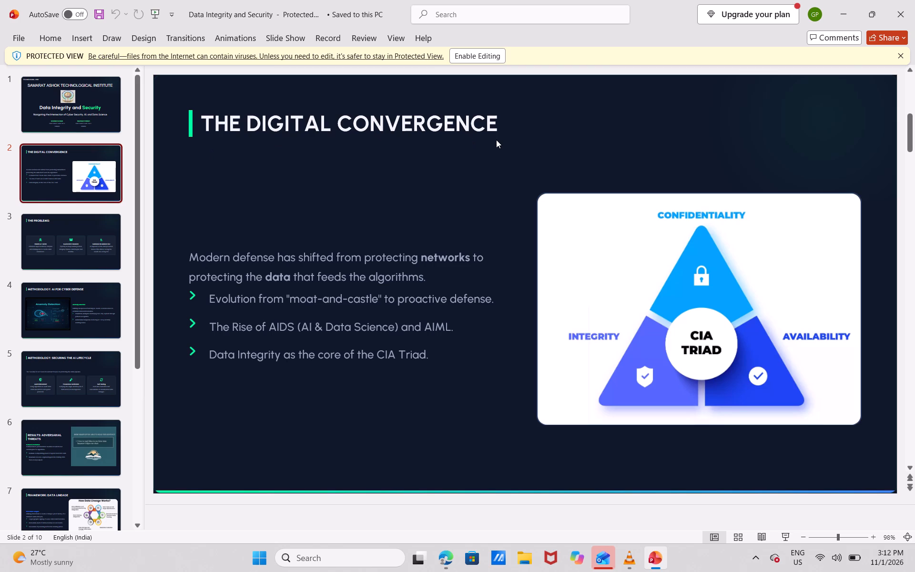
key(alt+Tab)
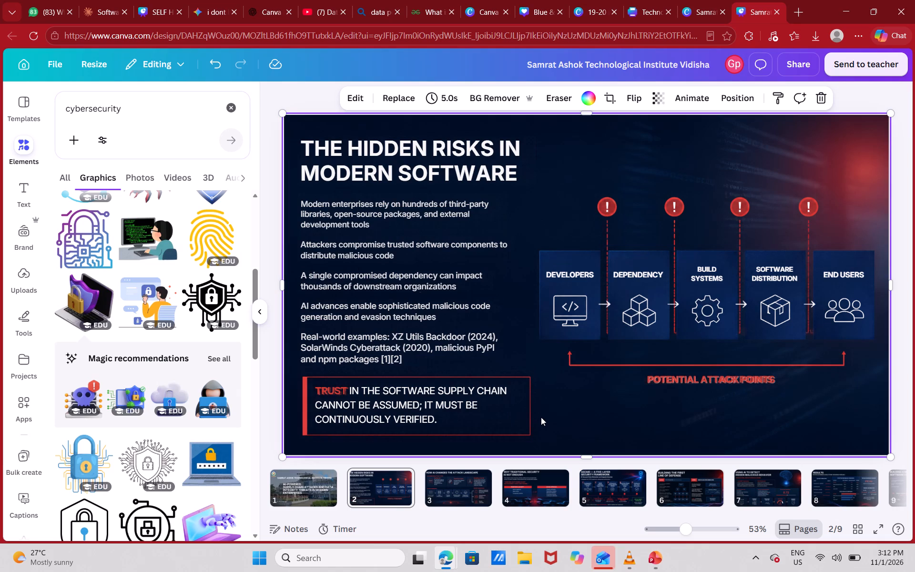
Back in the Canva deck, review slides 3 to 7 one after another.
click(437, 488)
click(437, 488)
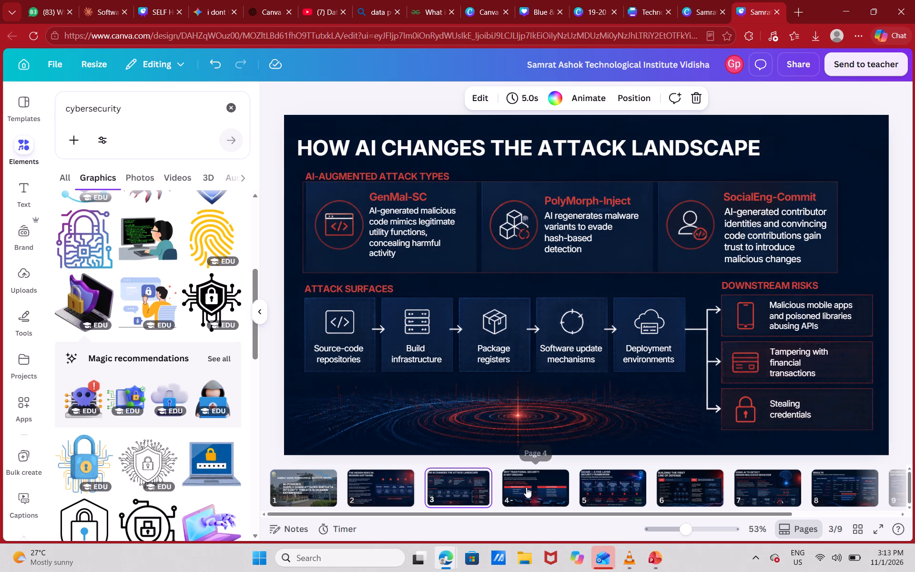
click(526, 487)
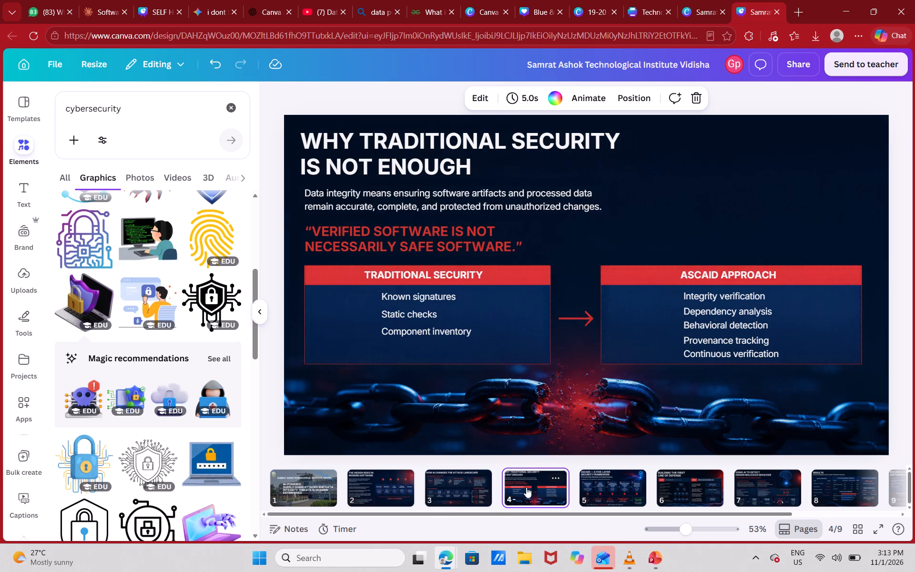
click(600, 493)
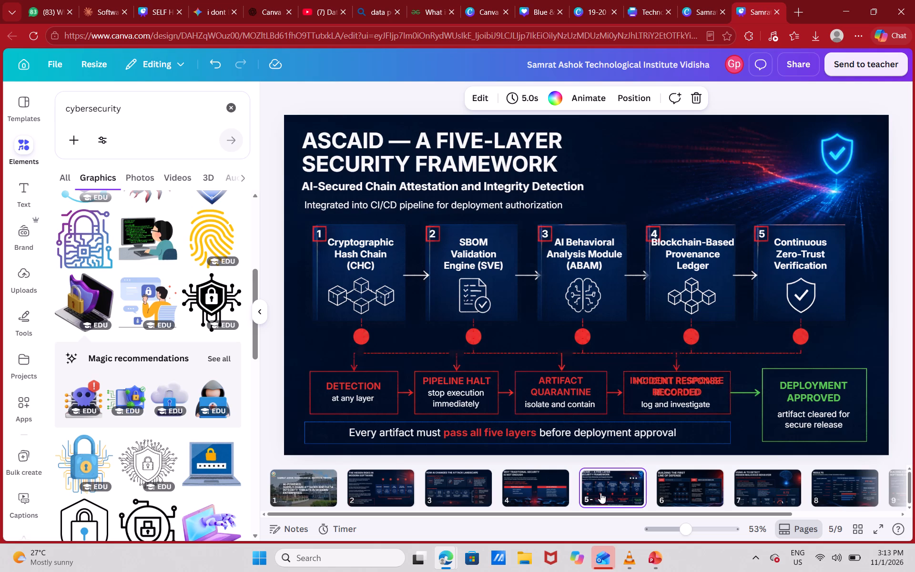
click(683, 488)
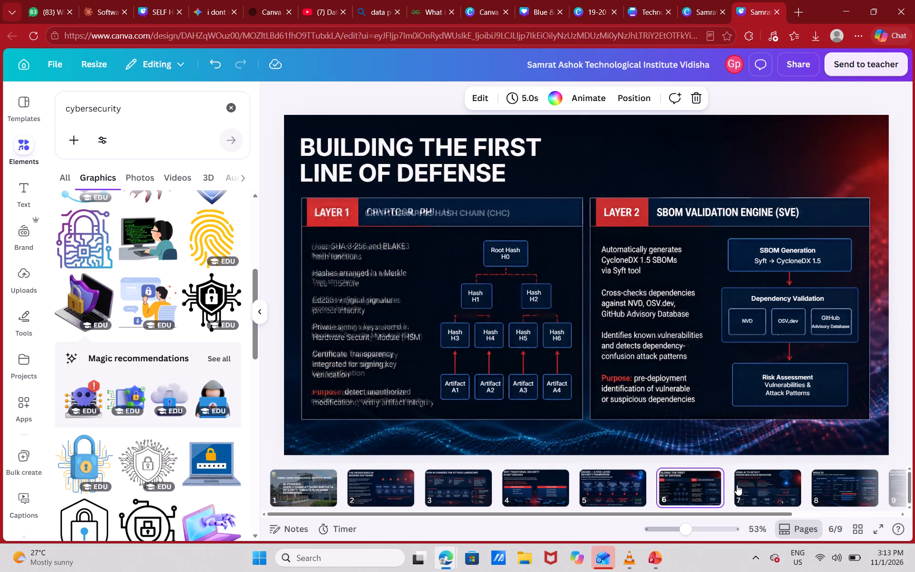
click(755, 486)
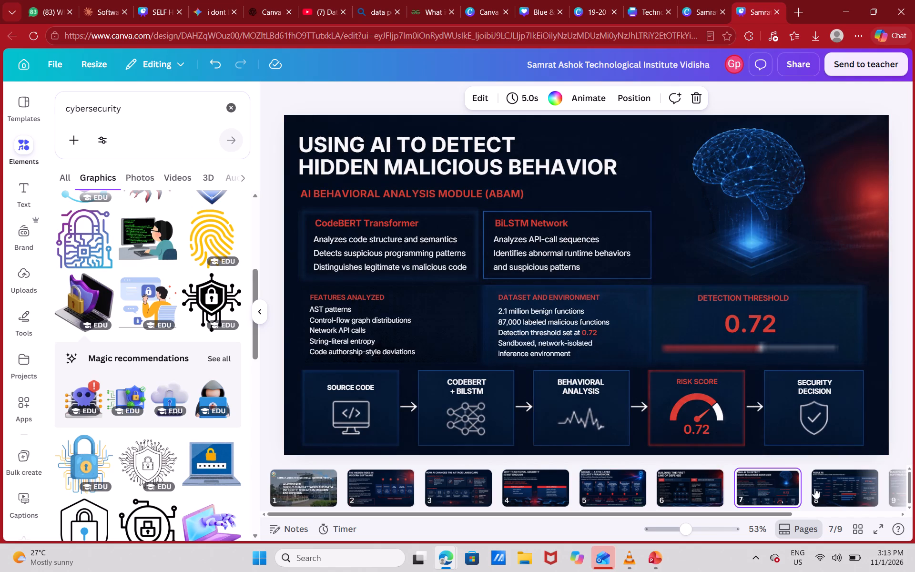
click(601, 488)
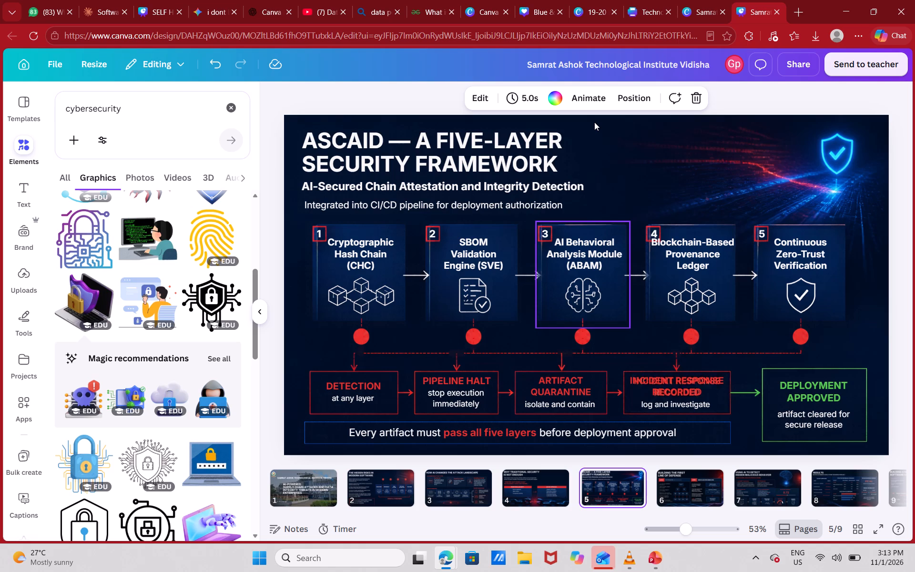